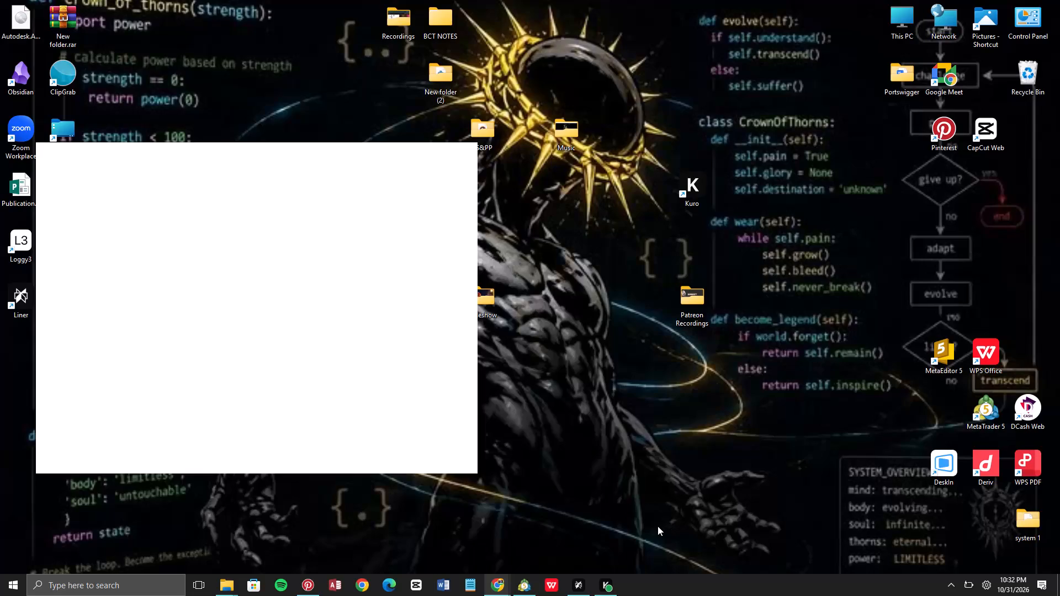
Switch to the TradingView window in Chrome and bring up the GBPUSD chart reloaded on the daily timeframe.
left_click(505, 588)
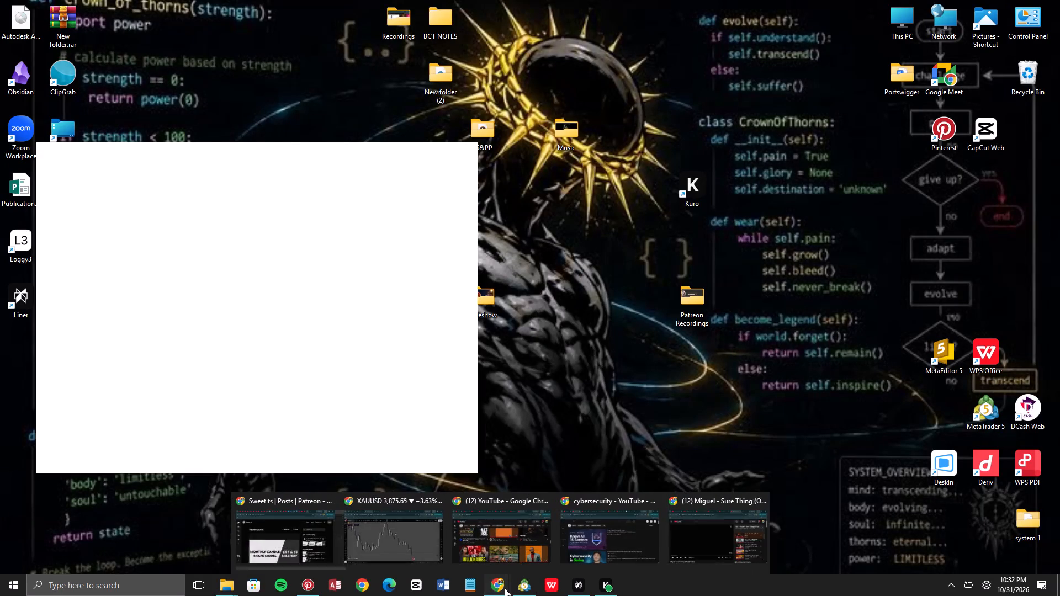
left_click(409, 554)
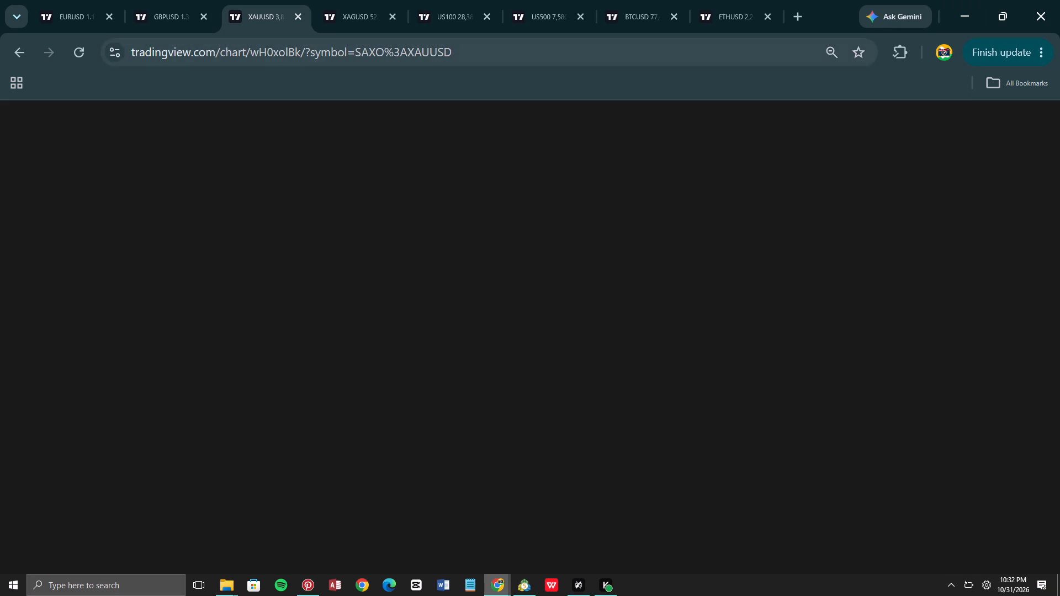
left_click(162, 0)
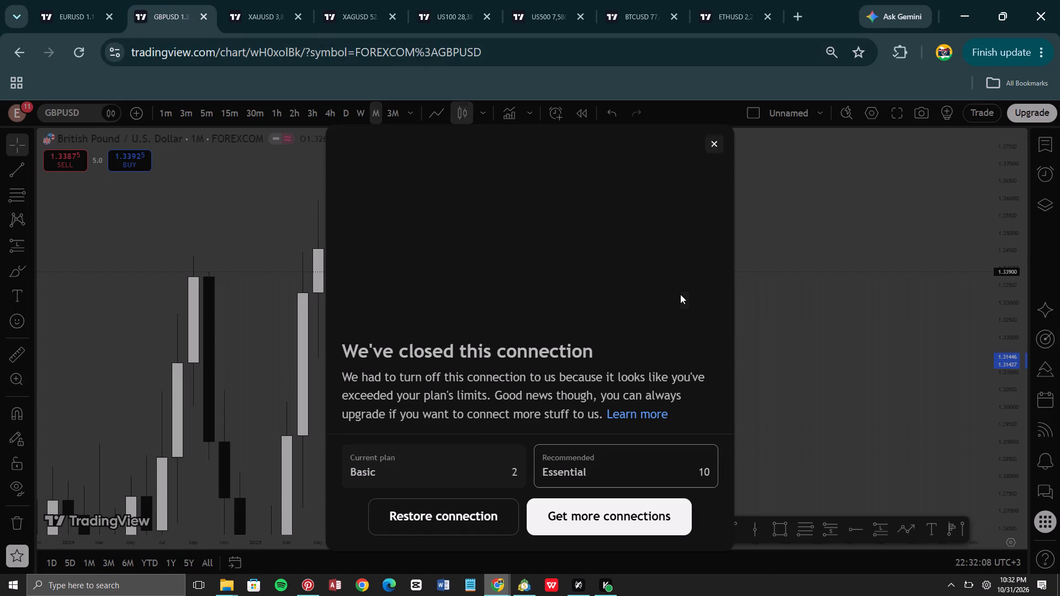
left_click(699, 180)
left_click(718, 145)
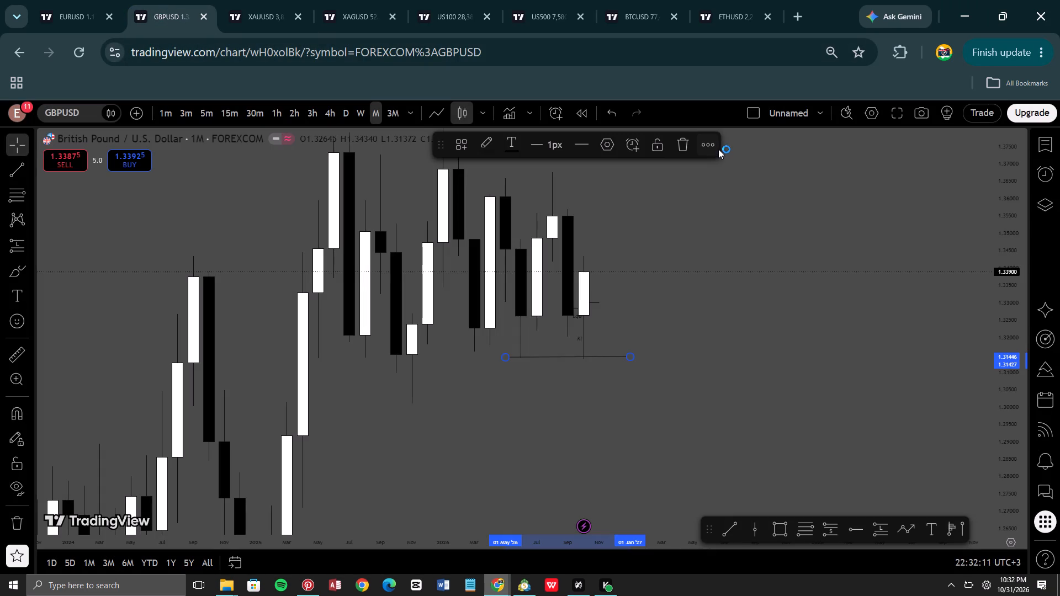
left_click(346, 115)
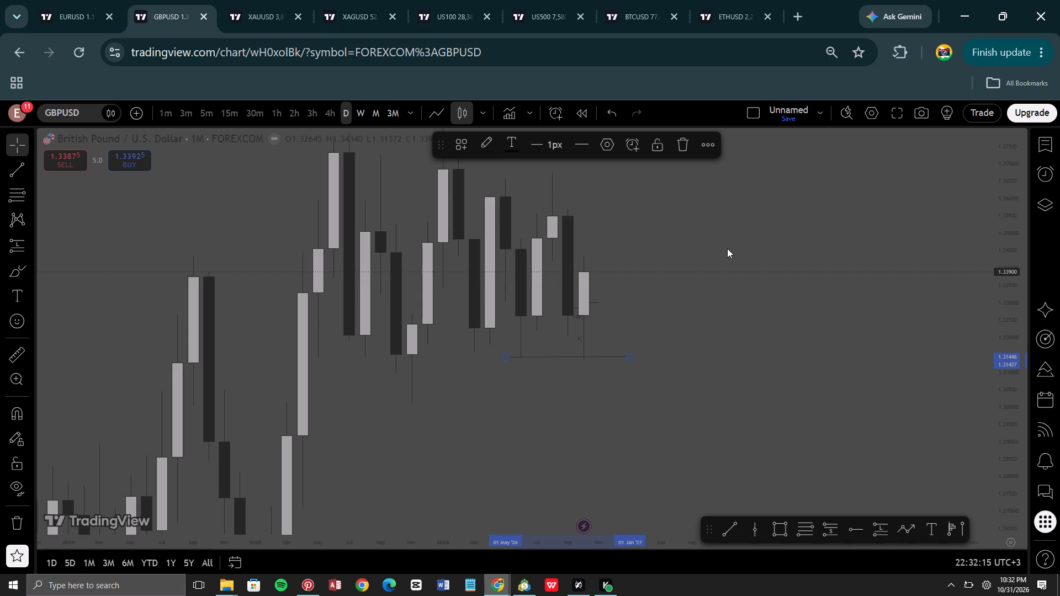
left_click(73, 51)
key("space")
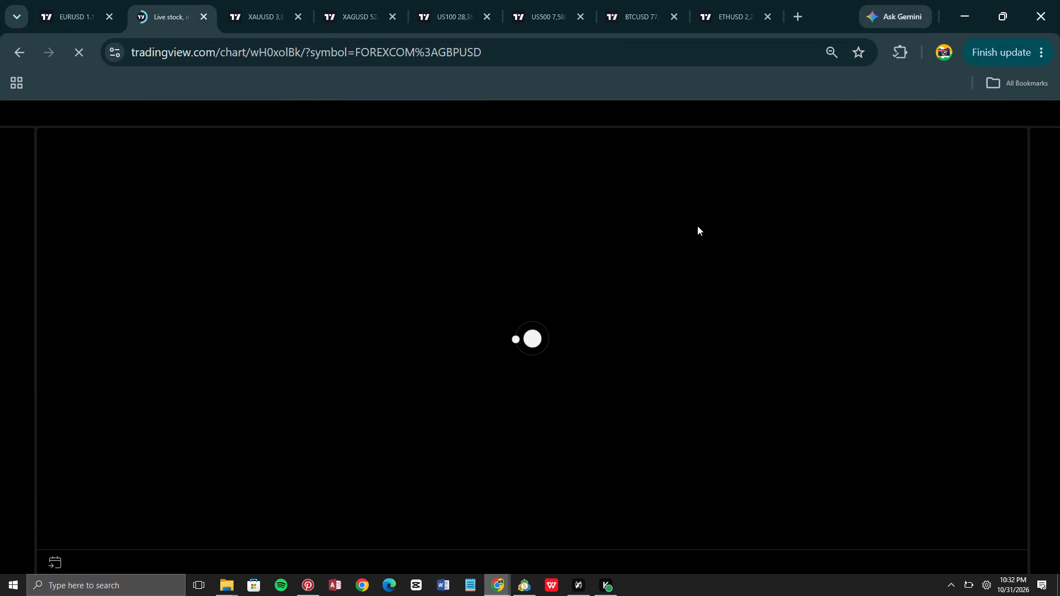
Delete the solid horizontal line at about 1.3300 beneath the latest GBPUSD daily candles.
left_click_drag(826, 282, 741, 284)
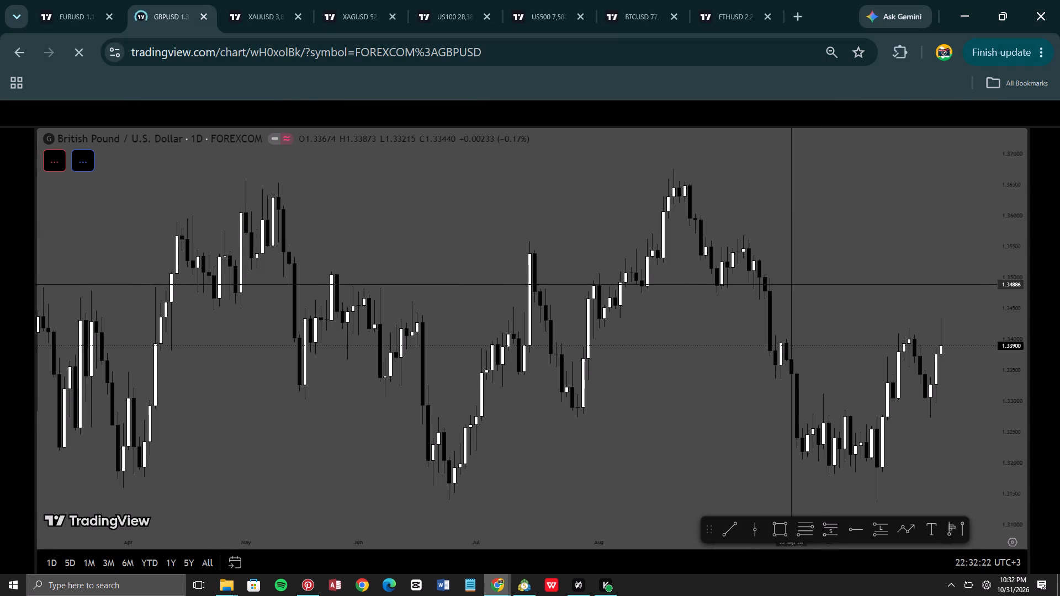
left_click_drag(741, 284, 686, 286)
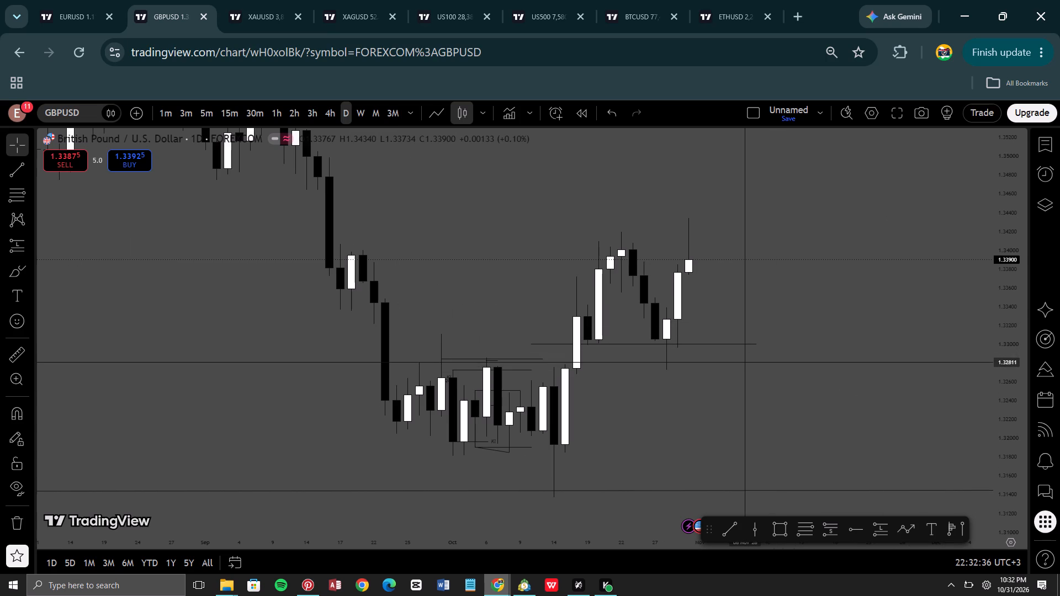
left_click(708, 340)
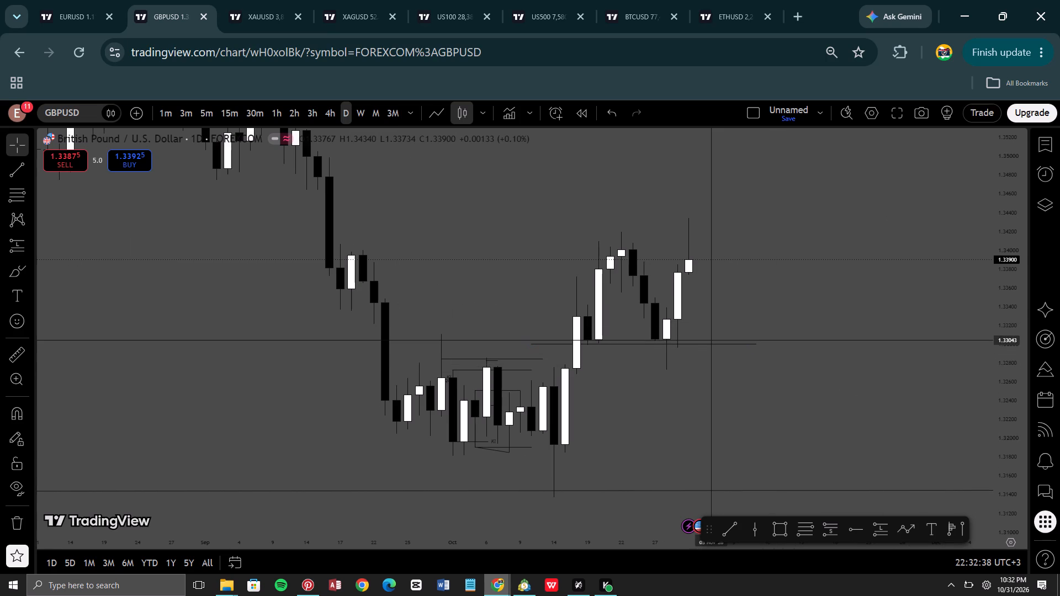
left_click(701, 344)
left_click(682, 156)
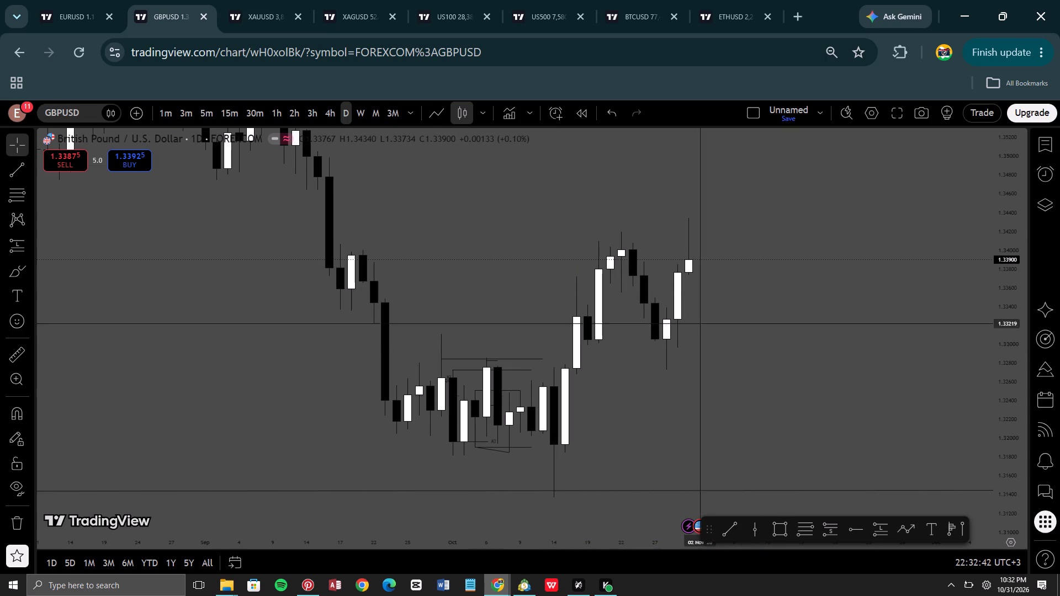
Draw a level trend line at about 1.3303 between 2 Nov and 27 Oct on the GBPUSD daily chart.
left_click(725, 531)
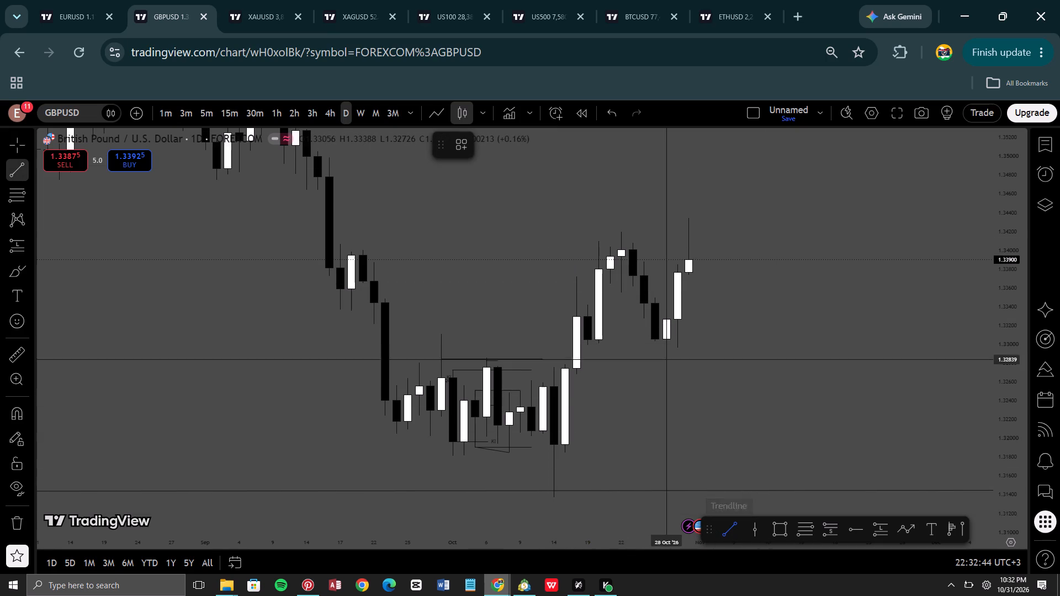
left_click(699, 342)
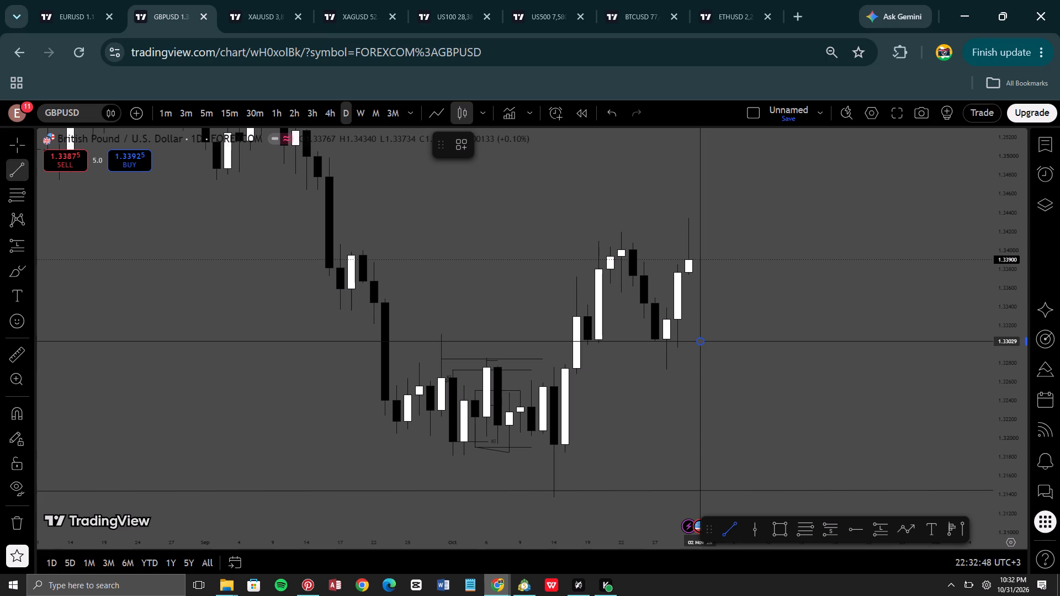
left_click(654, 343, "shift")
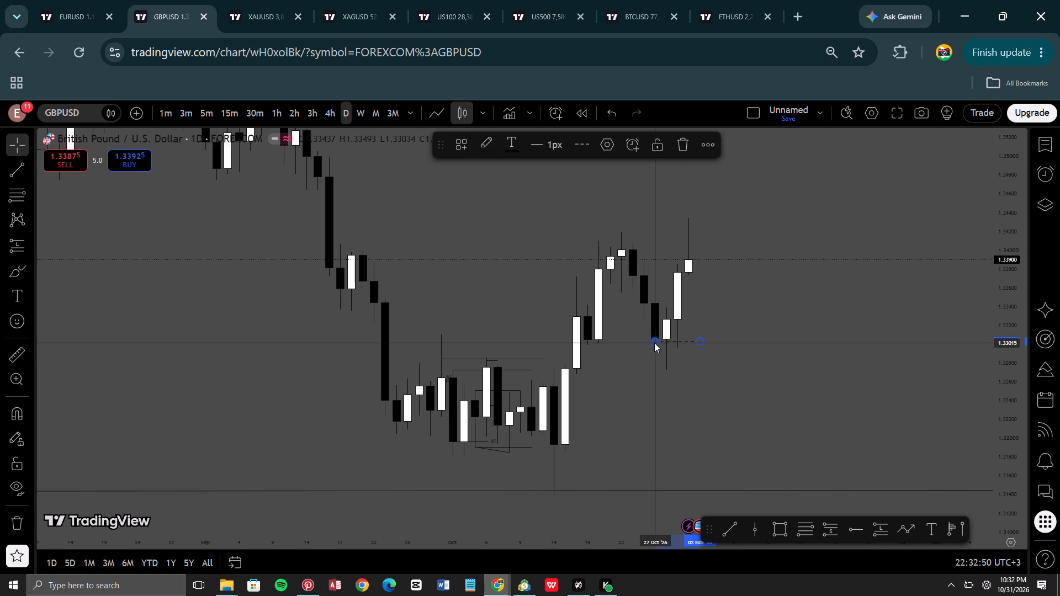
left_click(748, 313)
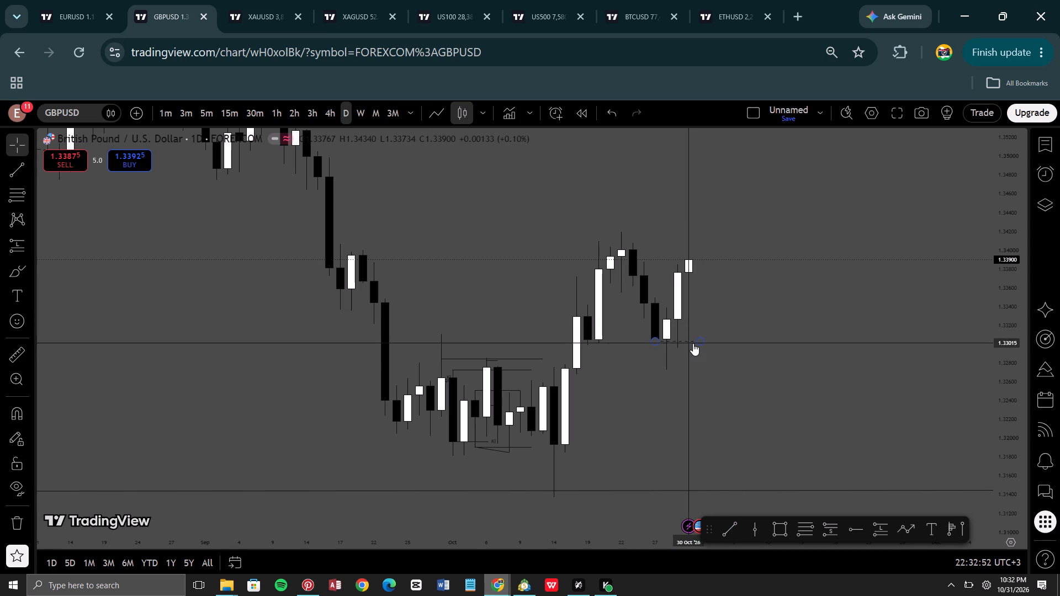
left_click(764, 309)
Draw a thin rectangle zone from 15 Oct to early November between about 1.3278 and 1.3272.
left_click(780, 529)
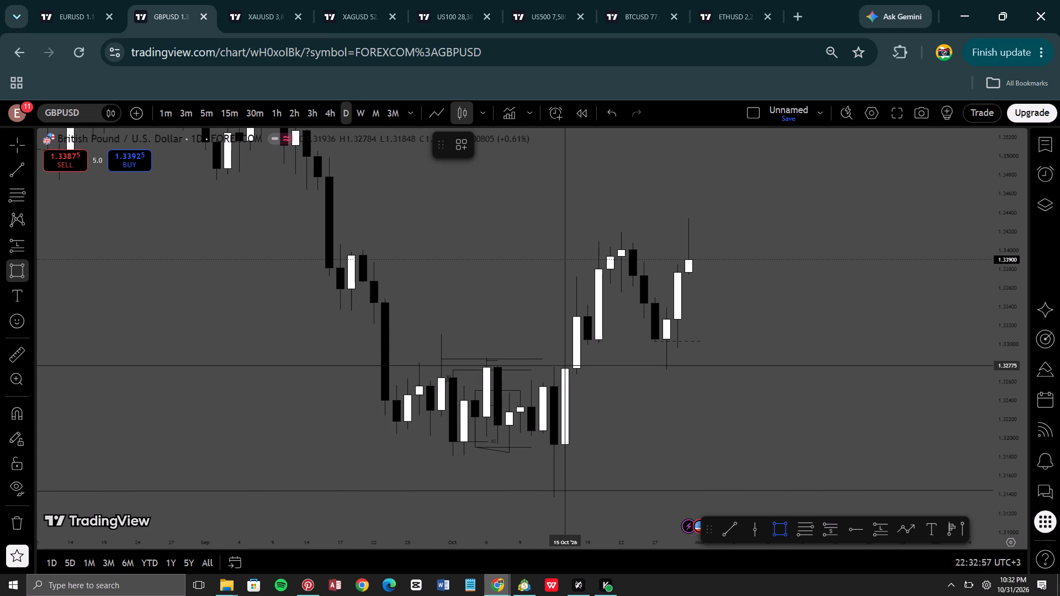
left_click_drag(560, 365, 713, 371)
left_click(713, 371)
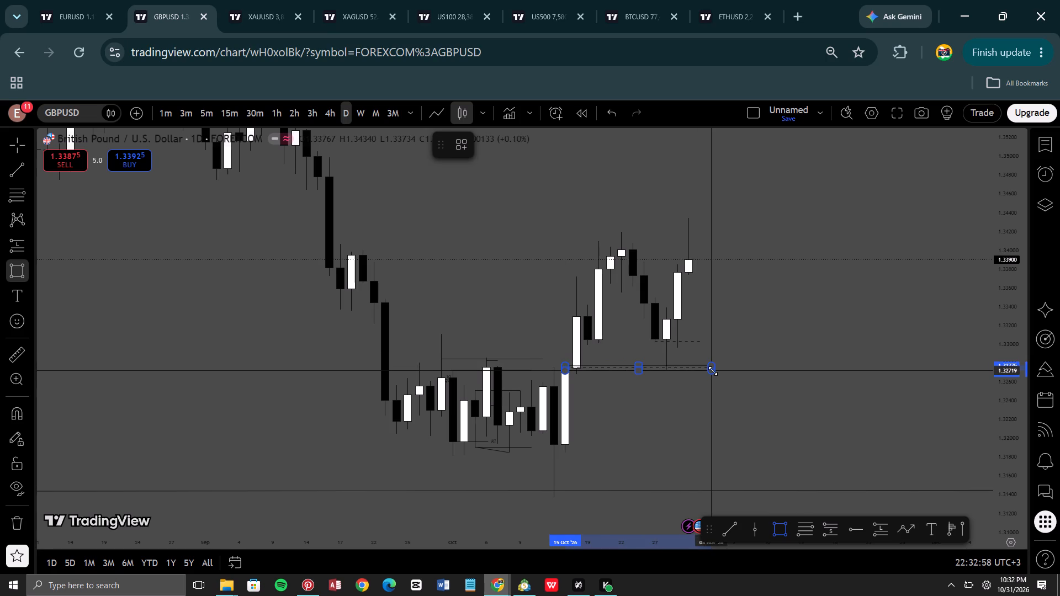
left_click(787, 308)
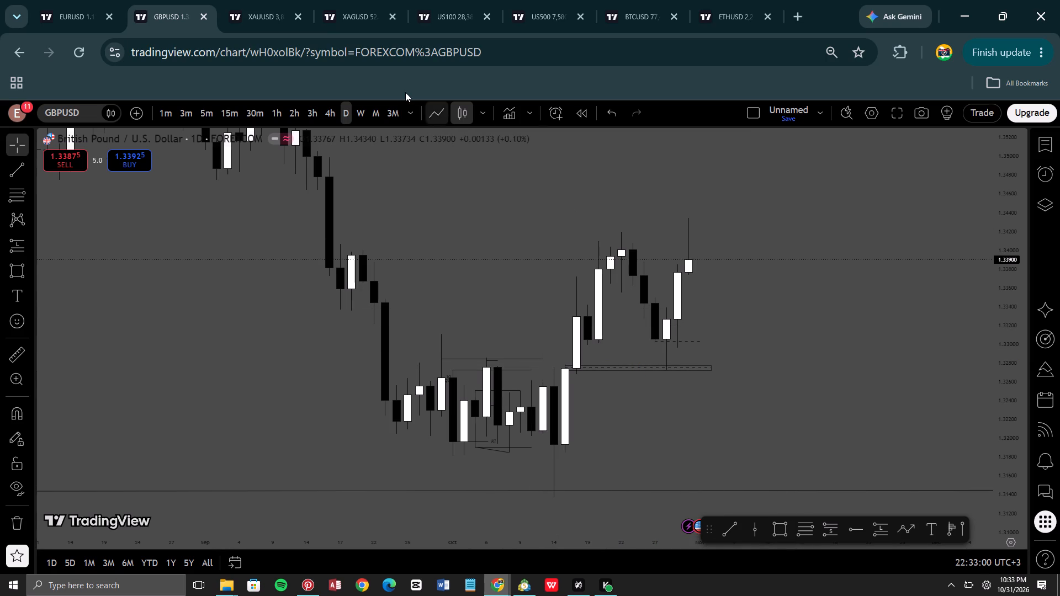
On the 4h GBPUSD chart, draw a level trend line at 1.34189 from 21 Oct 20:00 to beyond the latest candles.
left_click(326, 104)
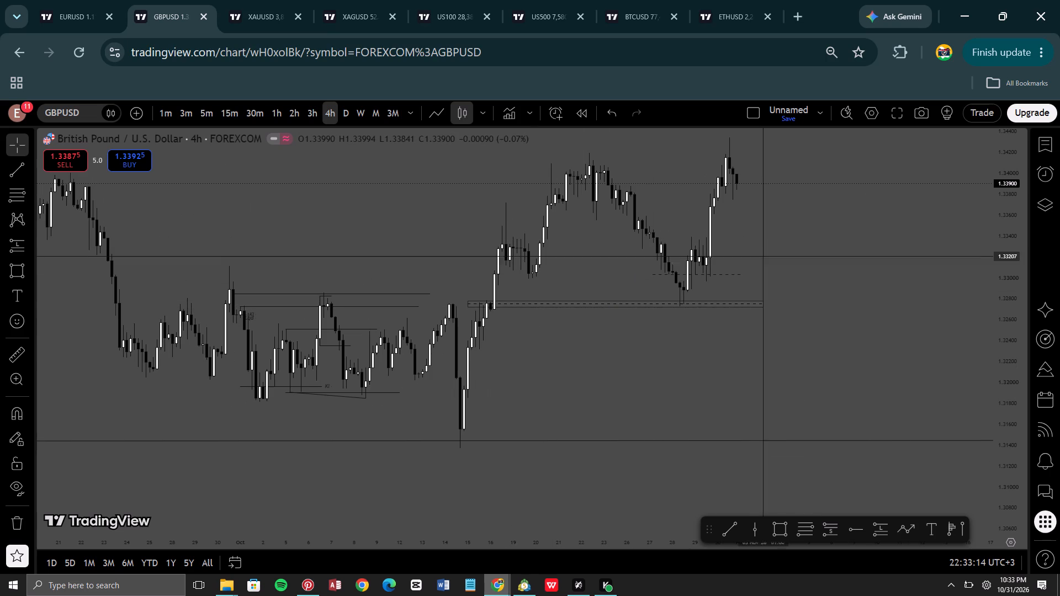
left_click_drag(873, 239, 850, 300)
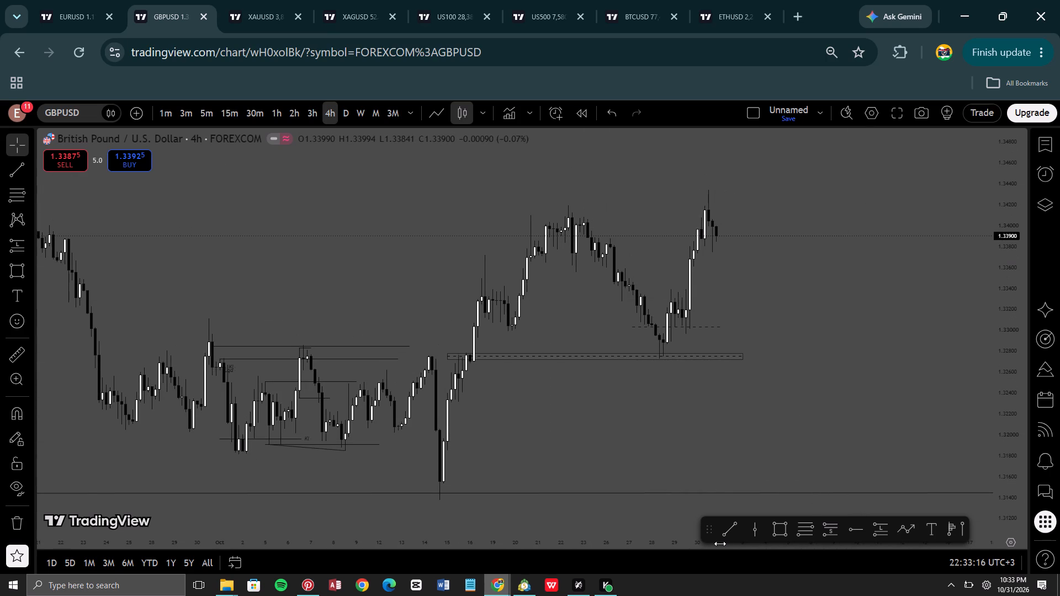
left_click(725, 537)
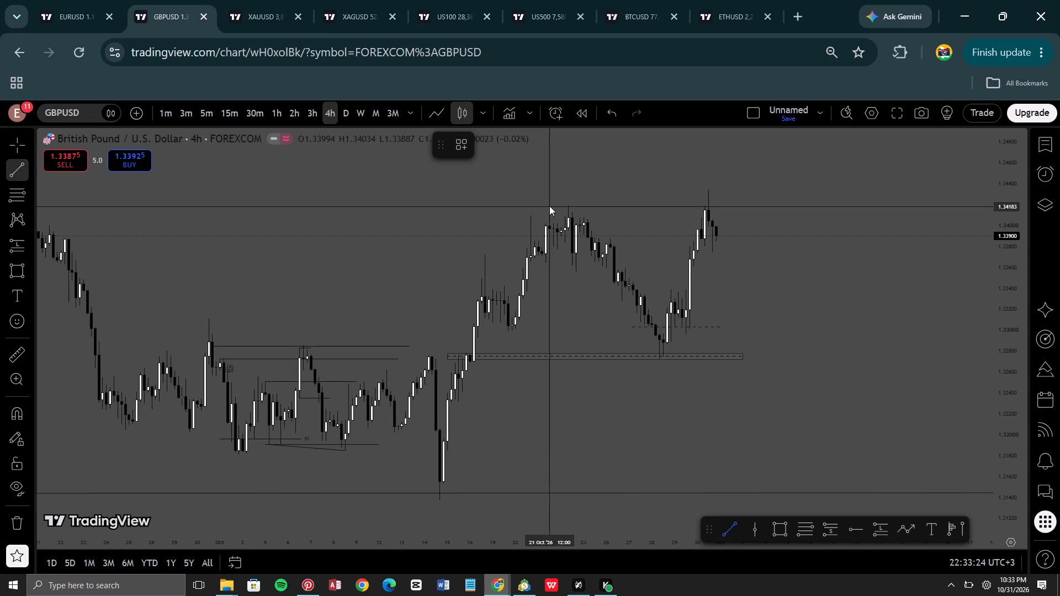
left_click(717, 133)
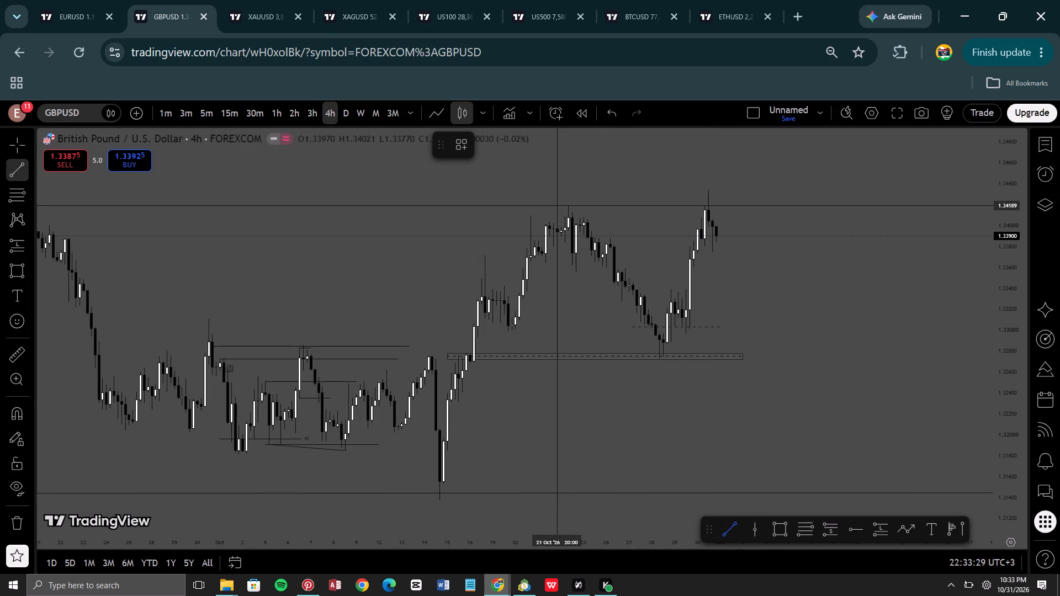
left_click(556, 206)
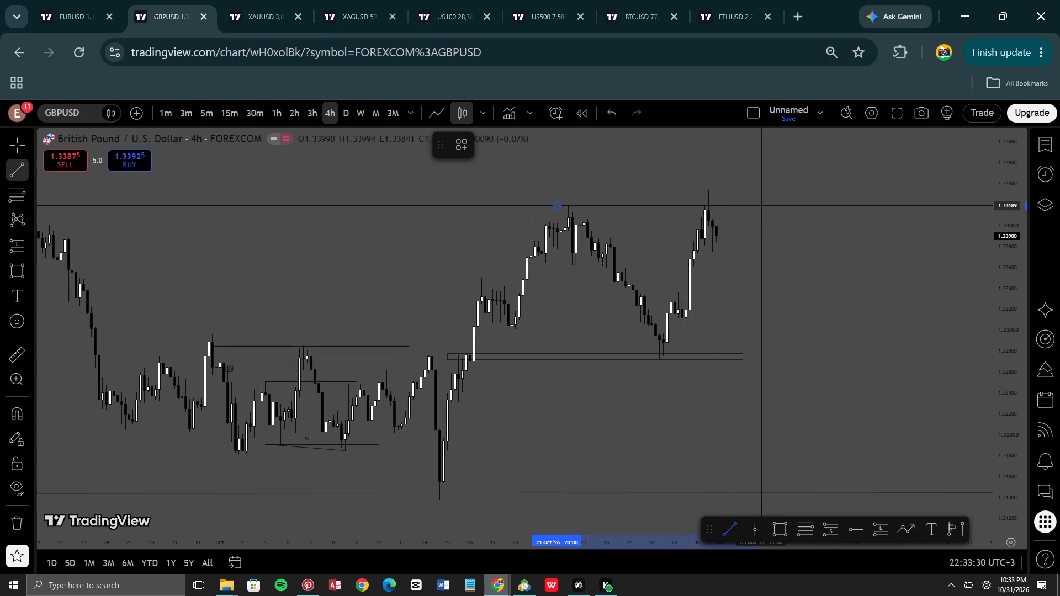
left_click(764, 193, "shift")
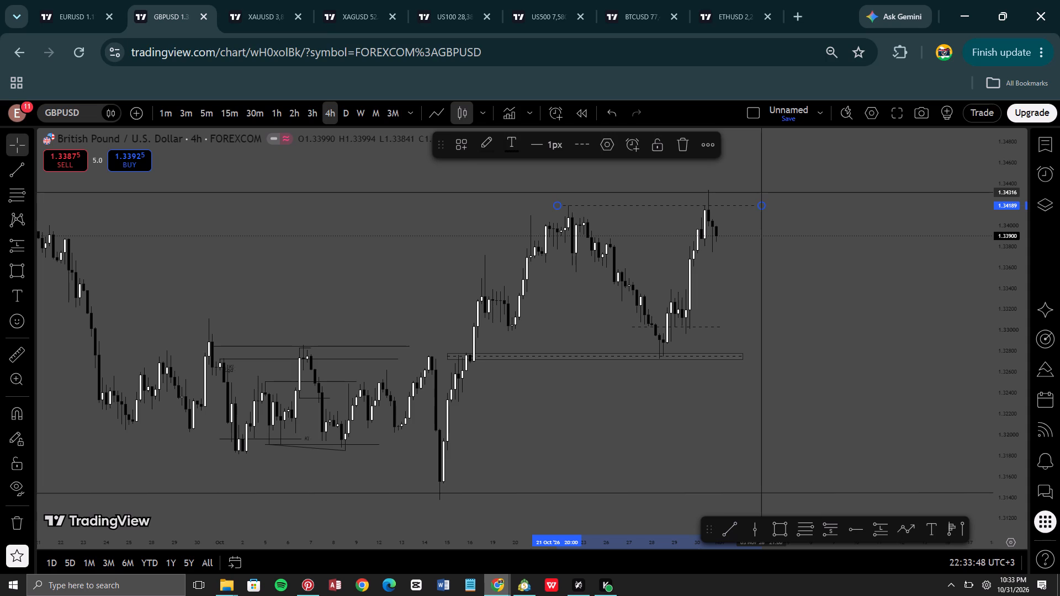
left_click(791, 261)
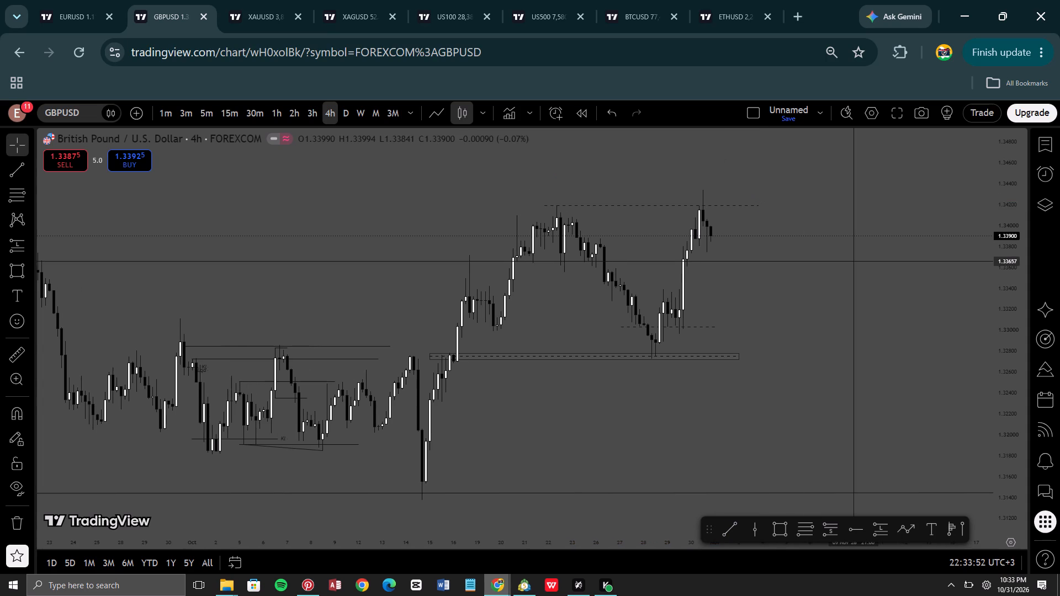
left_click_drag(863, 301, 876, 199)
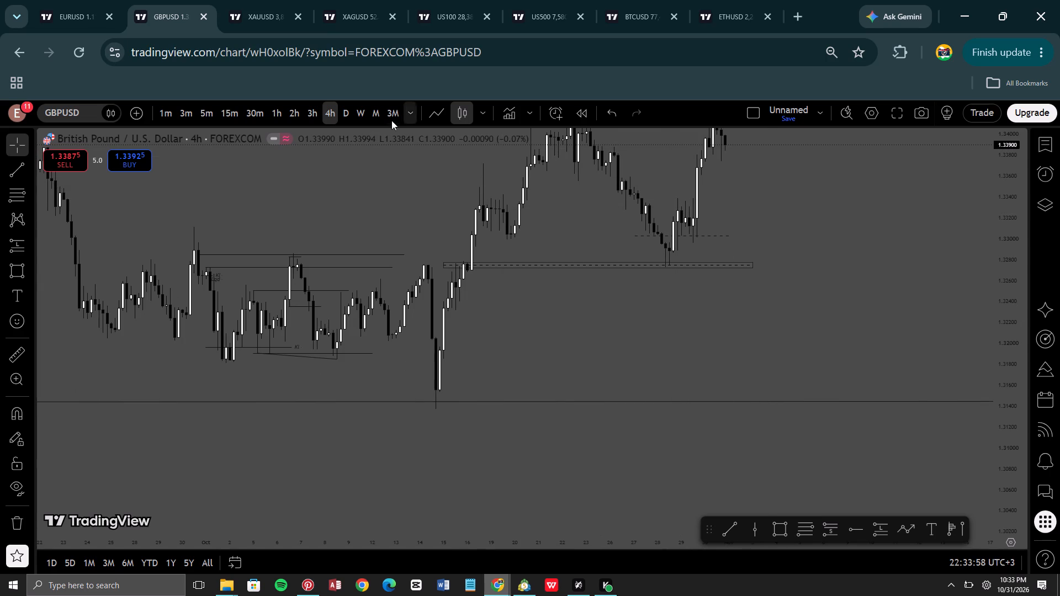
Bring up the EURUSD chart reloaded on the daily timeframe, showing the most recent candles.
left_click(104, 0)
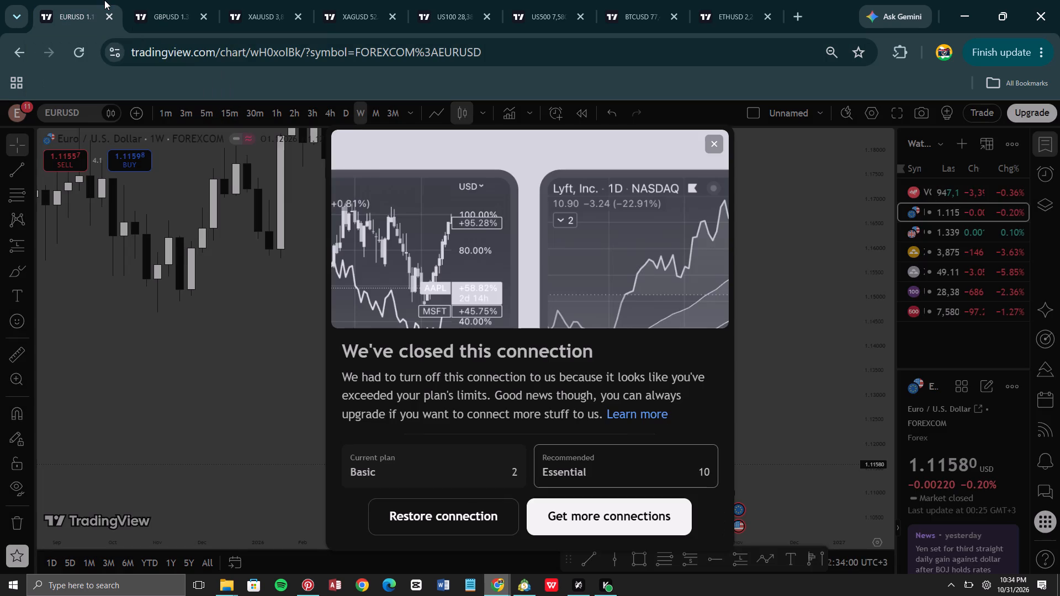
left_click(712, 153)
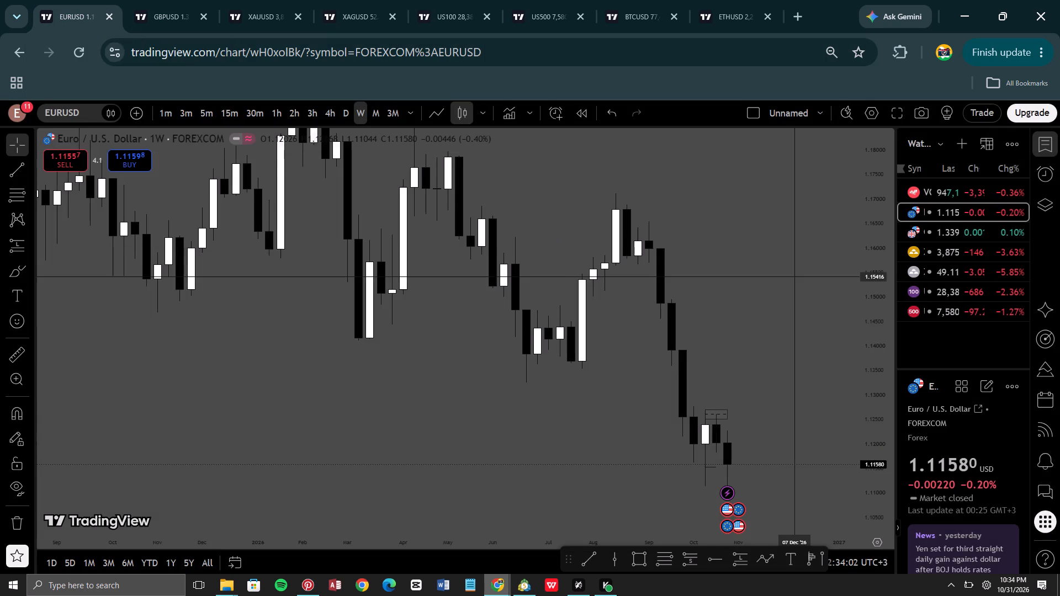
left_click_drag(799, 317, 606, 147)
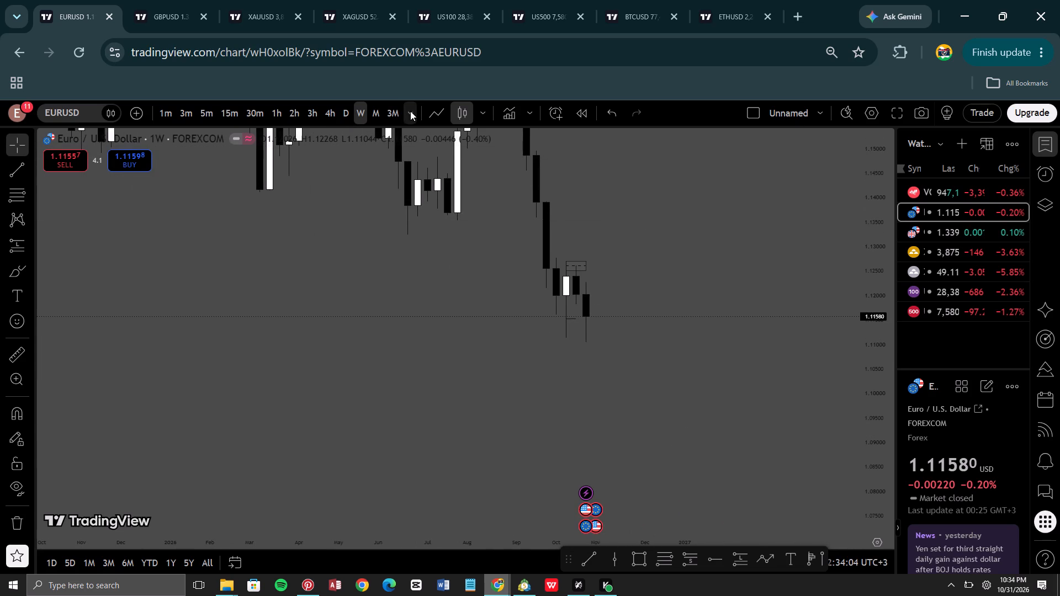
left_click(347, 112)
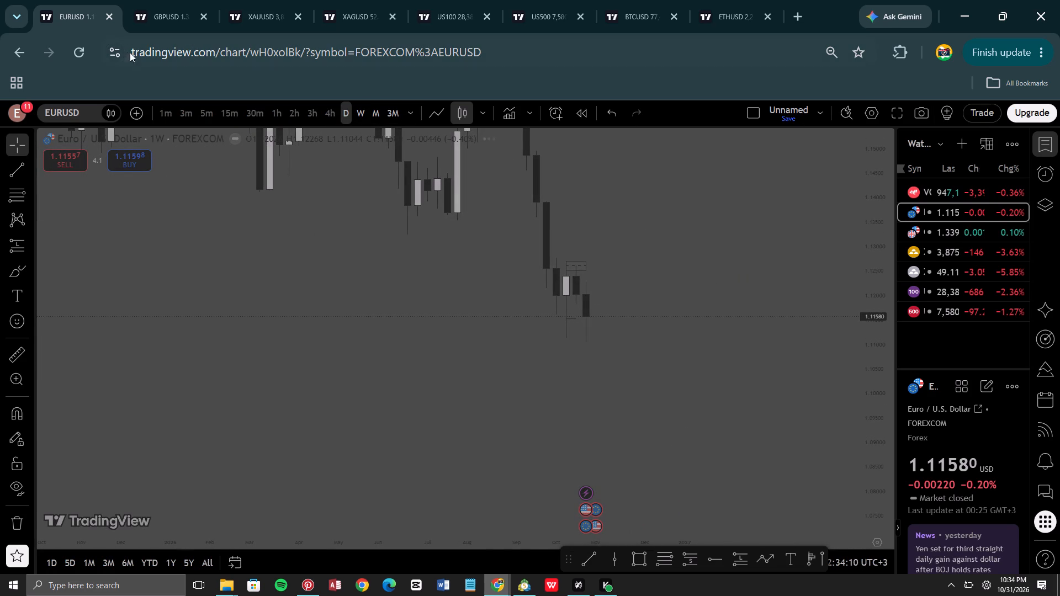
left_click(87, 50)
key("space")
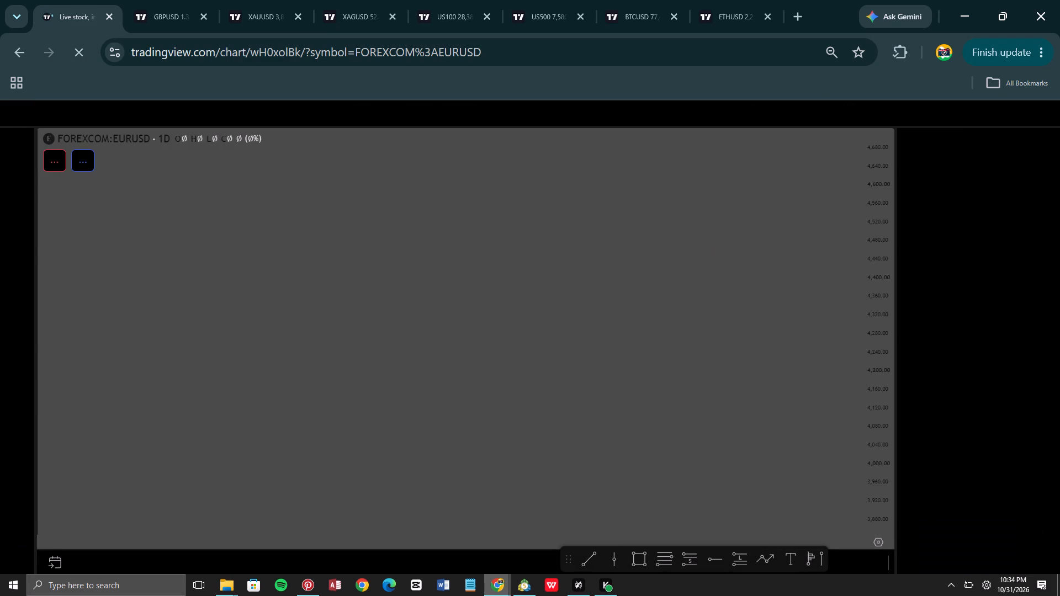
left_click_drag(746, 276, 515, 214)
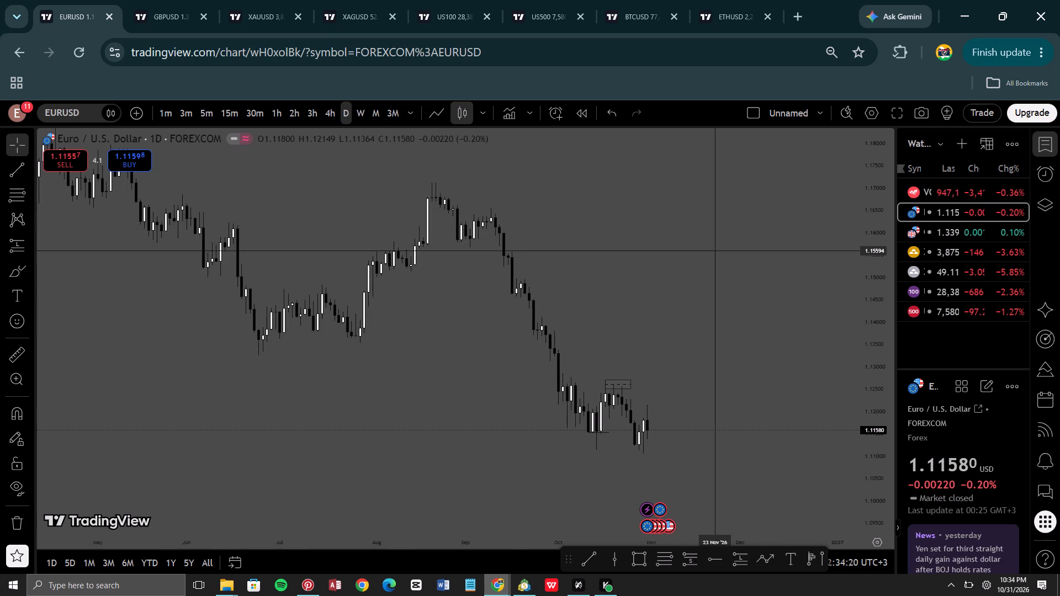
left_click_drag(715, 251, 584, 178)
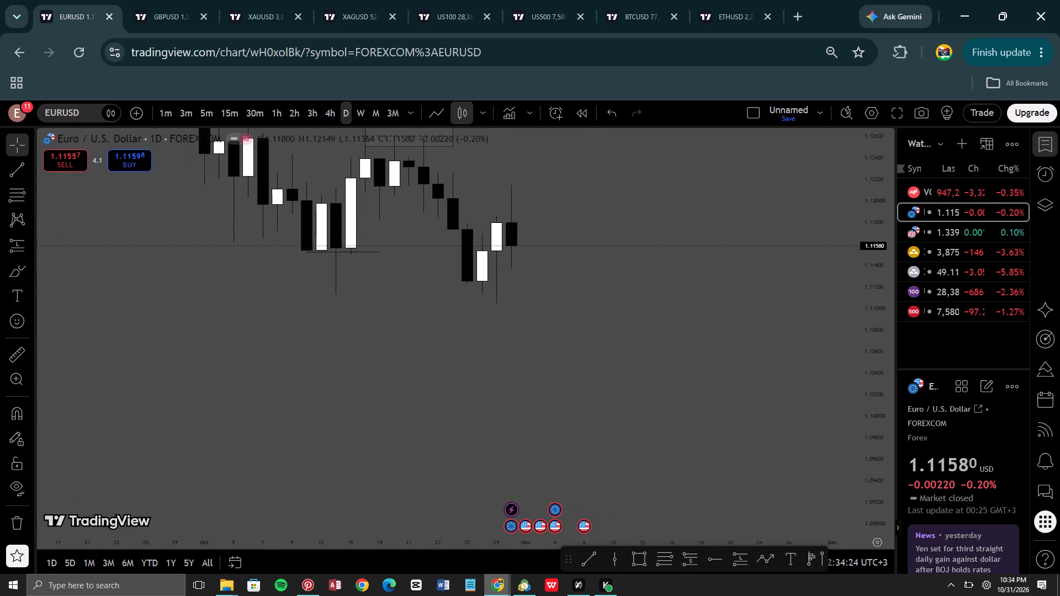
Return to the GBPUSD chart and switch it to the daily timeframe.
left_click(188, 7)
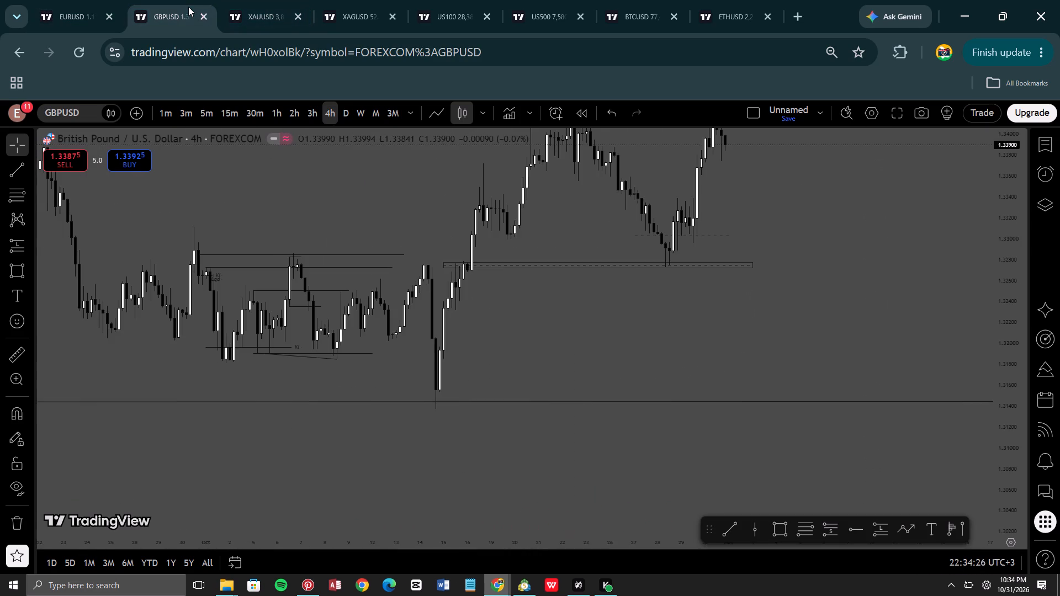
left_click(350, 109)
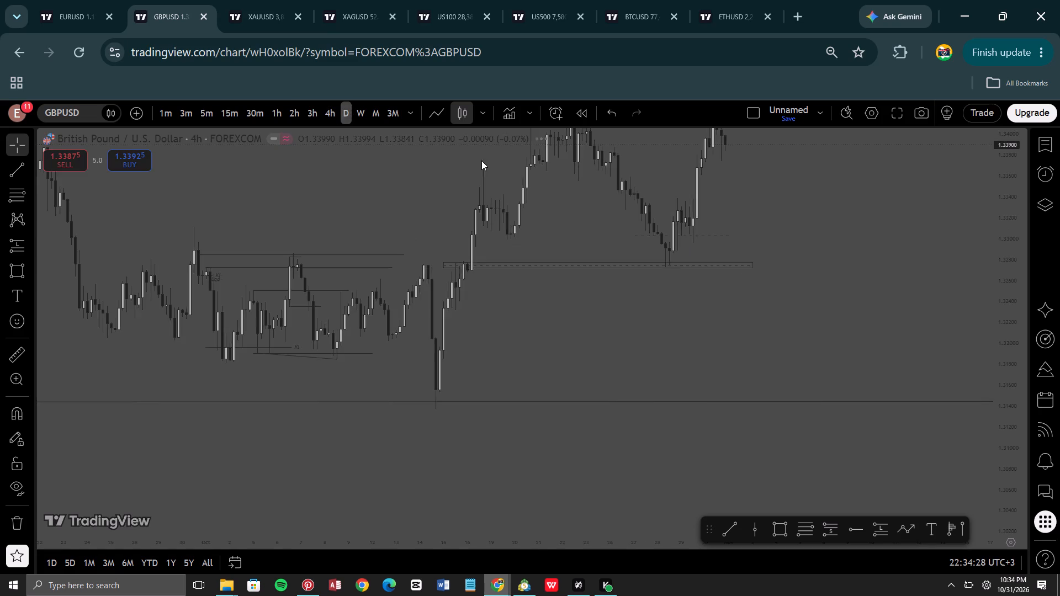
Compare the price action around the late-October lows on the daily GBPUSD and EURUSD charts.
left_click_drag(483, 247, 813, 265)
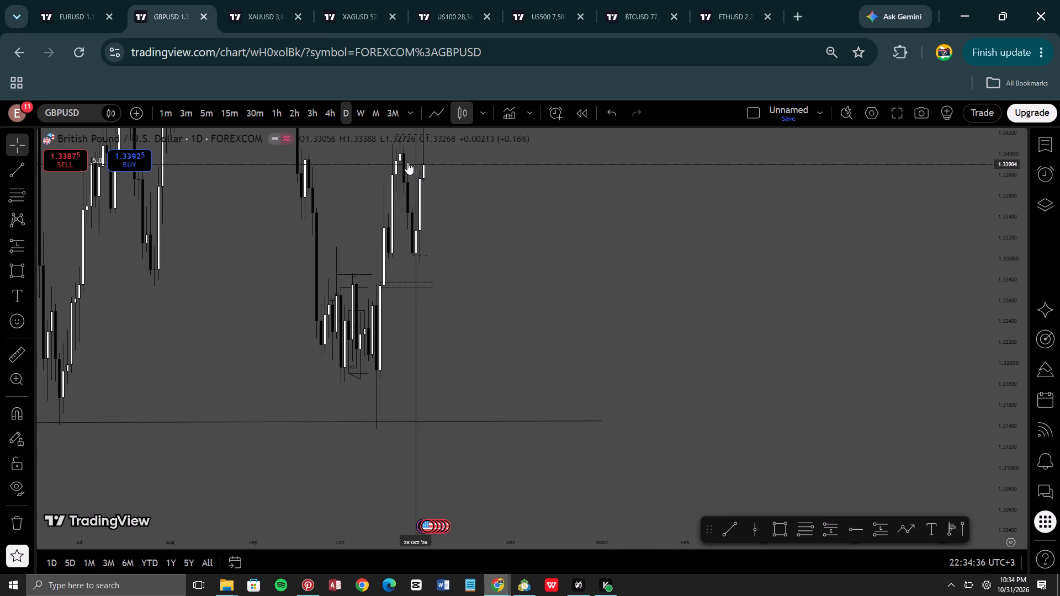
left_click(77, 0)
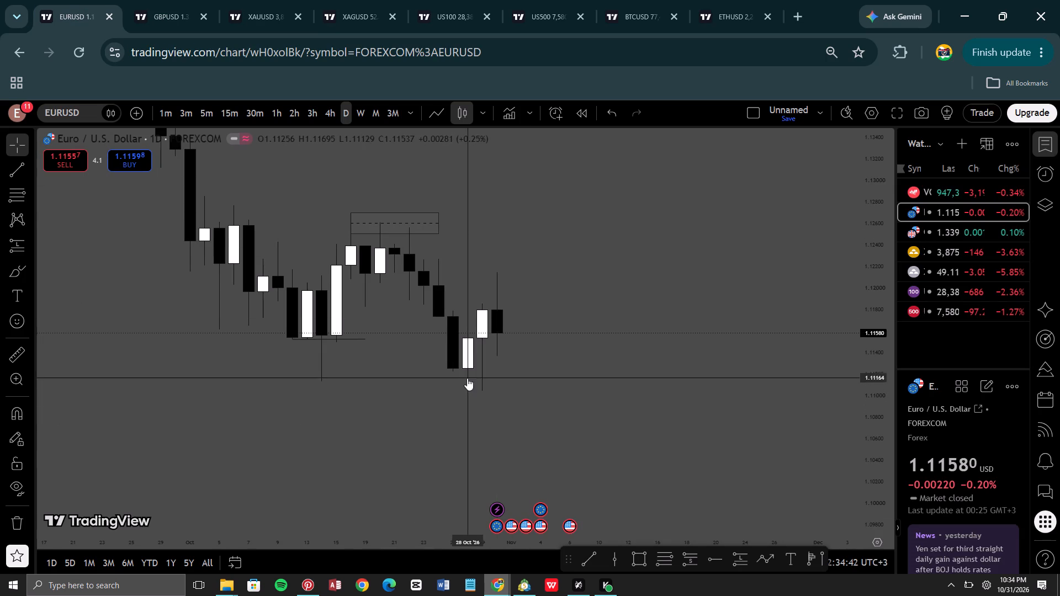
left_click(142, 0)
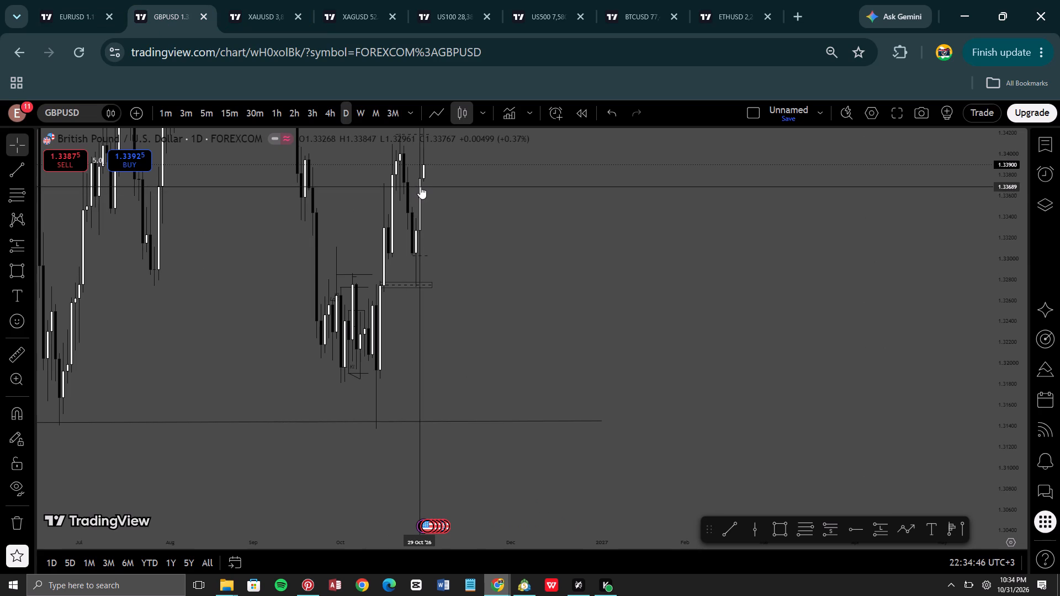
On the daily EURUSD chart, draw a level trend line at about 1.1113 between the 30 Oct and 28 Oct candles.
left_click(67, 0)
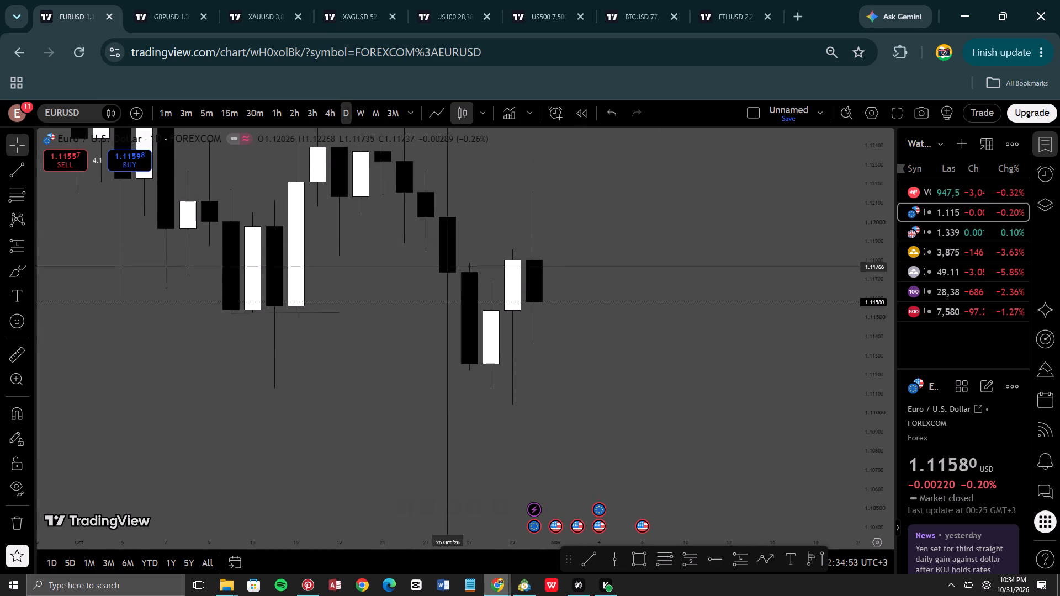
left_click(589, 560)
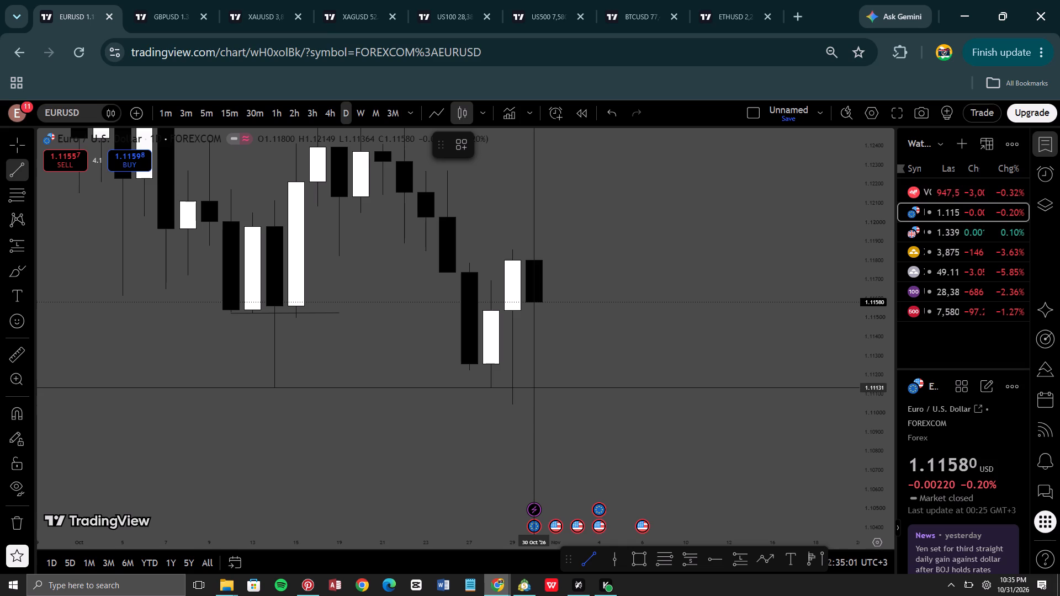
left_click_drag(541, 387, 492, 387)
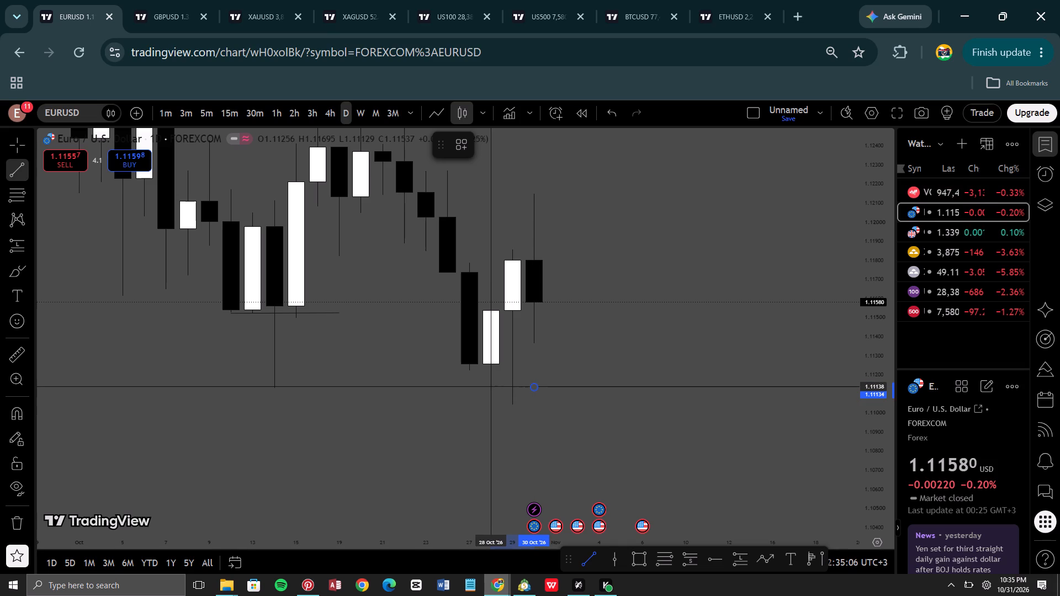
left_click(492, 387, "shift")
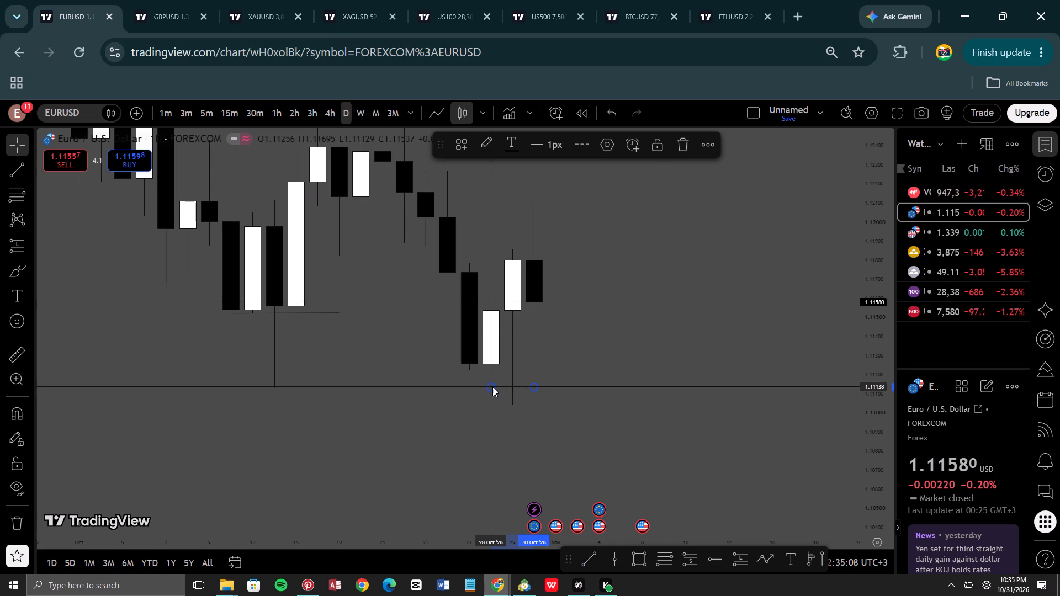
left_click(656, 326)
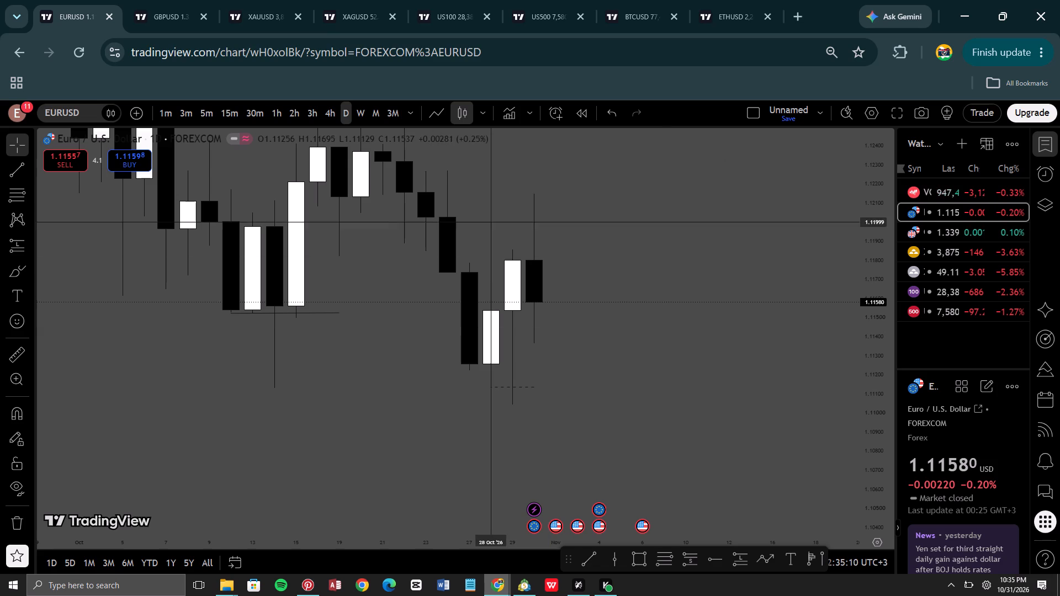
Draw a descending trend line from the 28 Oct low at 1.11134 to the 29 Oct low at 1.11044.
left_click(591, 559)
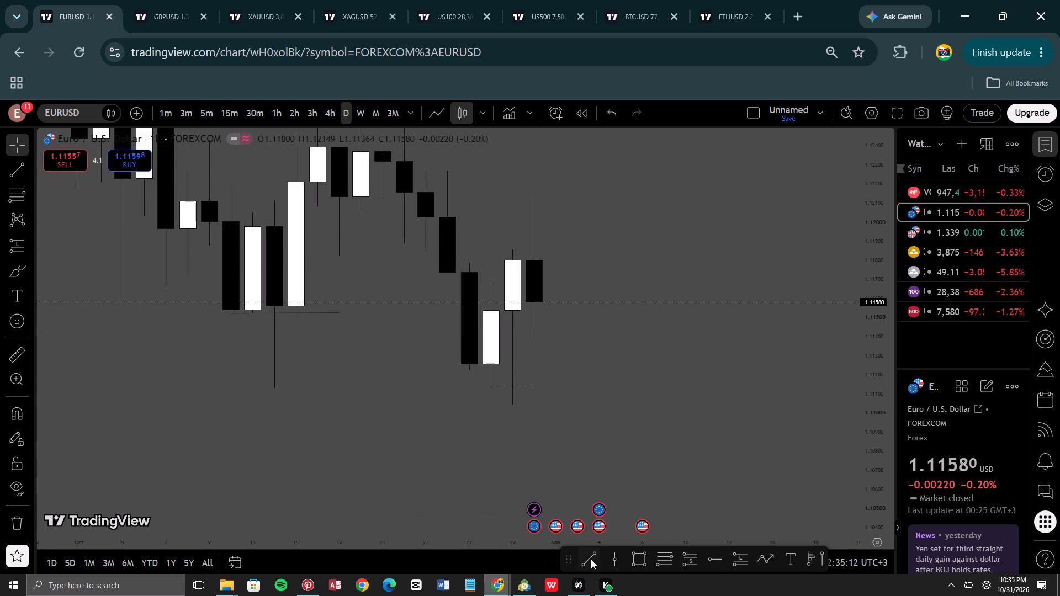
left_click(491, 387)
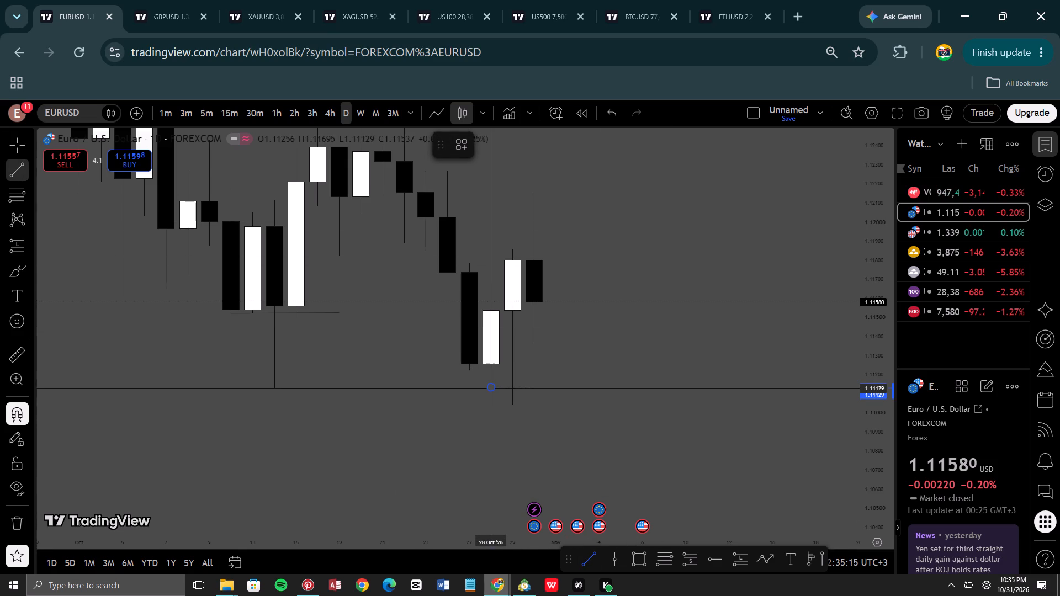
left_click(513, 401, "ctrl")
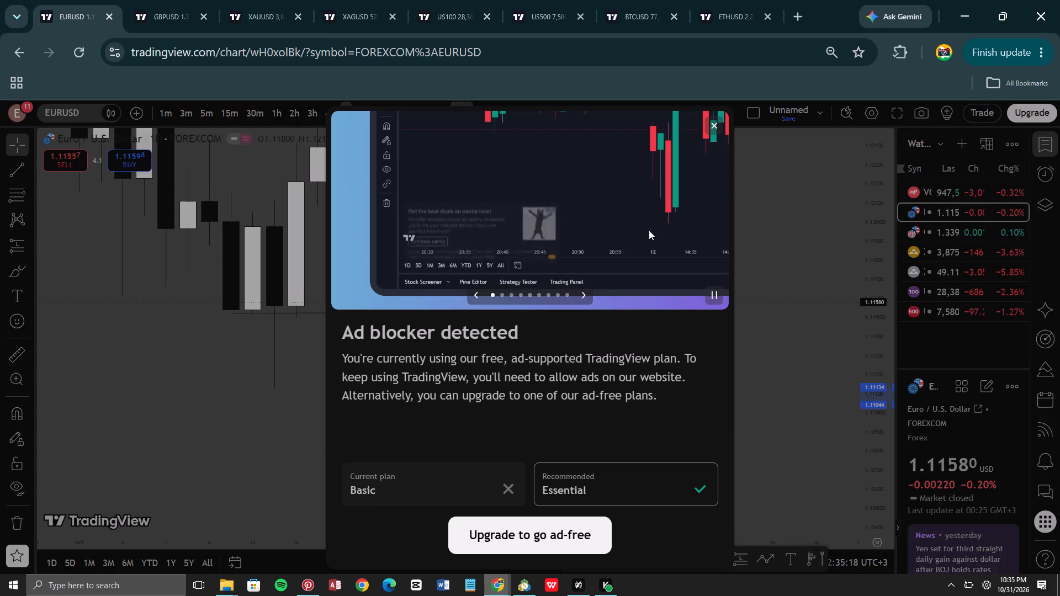
left_click(711, 130)
left_click(704, 325)
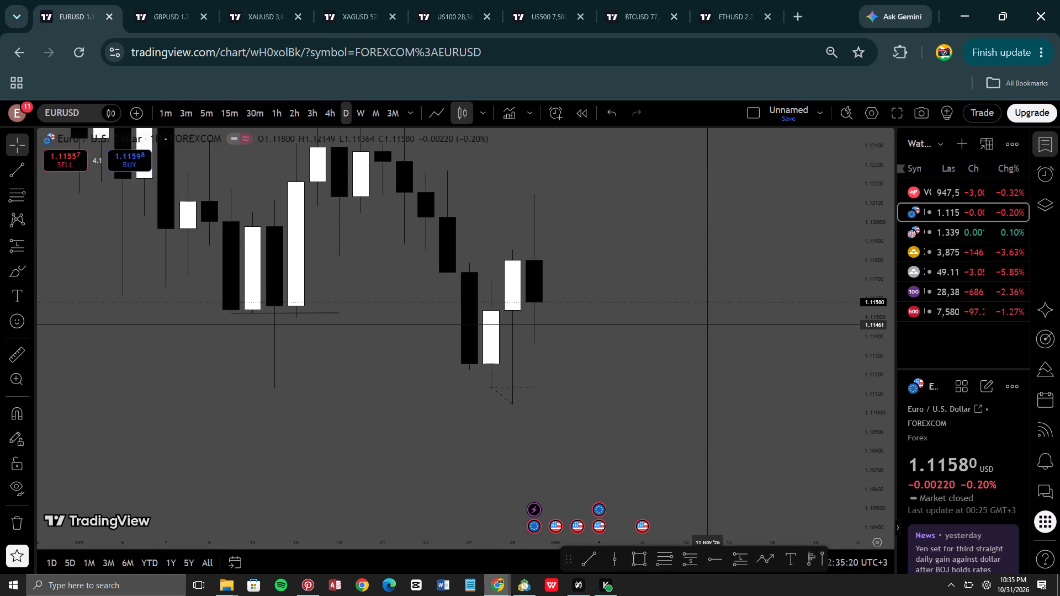
Return to the daily GBPUSD chart.
left_click(192, 2)
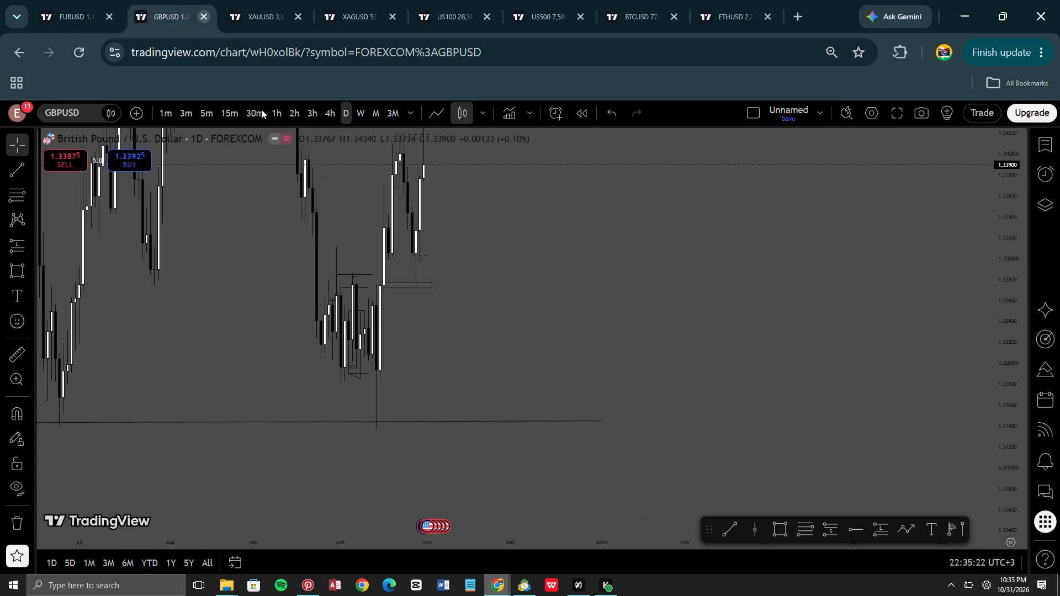
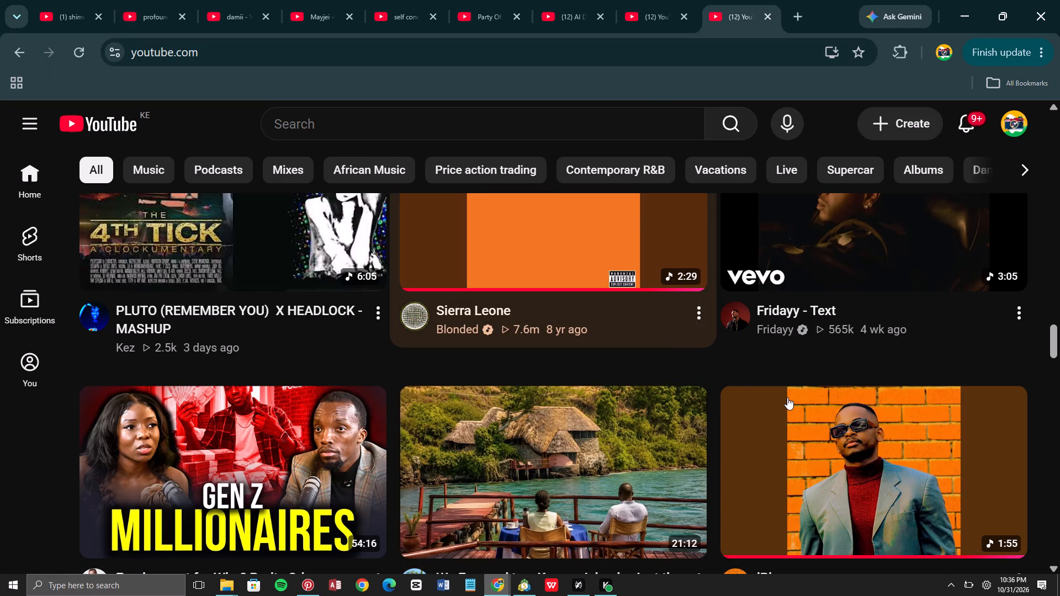
Open the 1:55 music video with the man in sunglasses before an orange brick wall from the YouTube home feed.
left_click(787, 397)
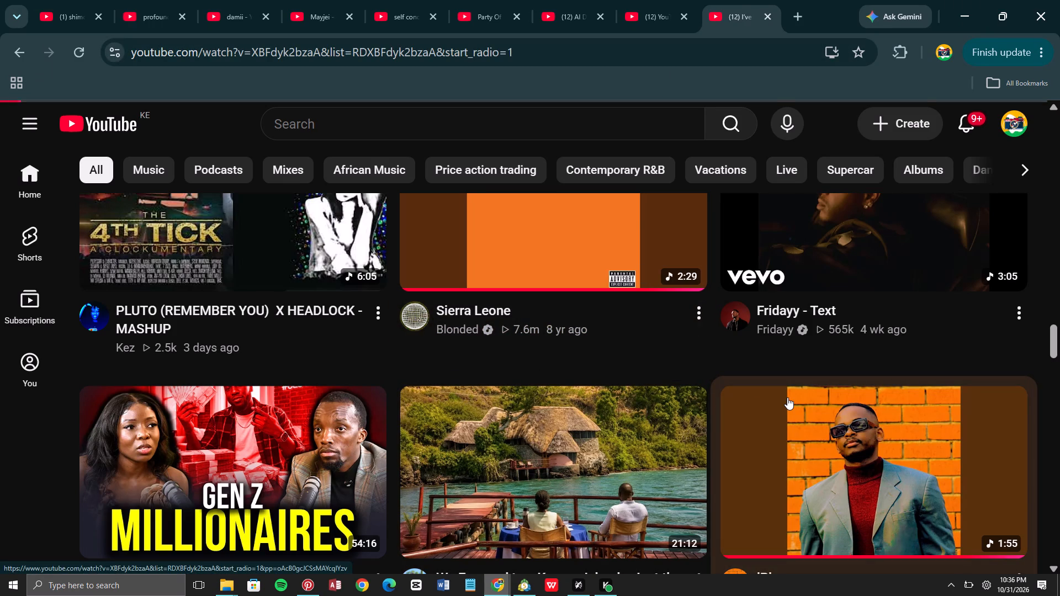
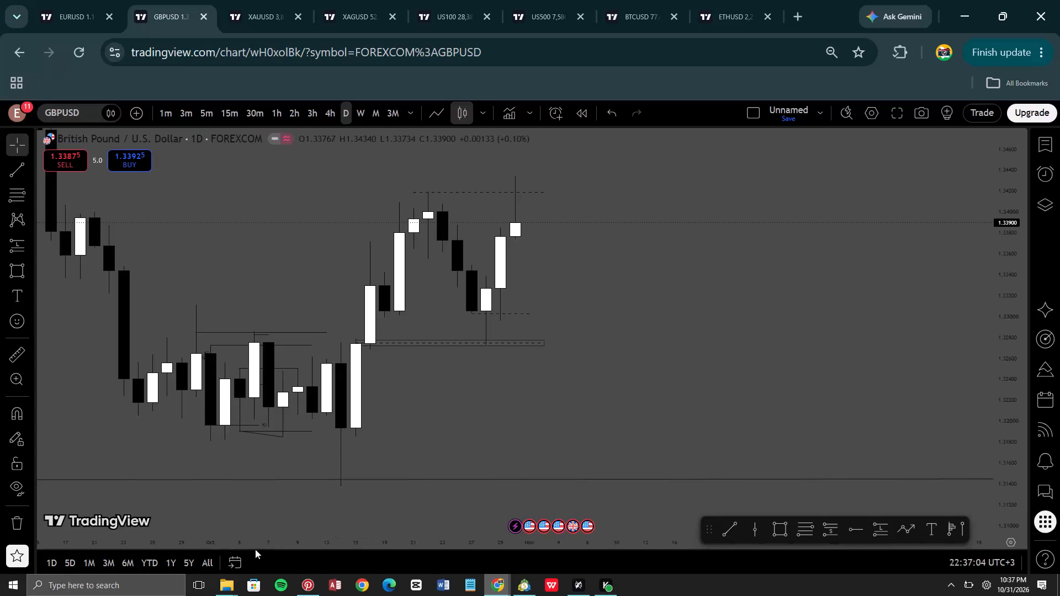
Draw a dashed trend line on the GBPUSD daily chart from the 28 Oct low to the 29 Oct low at 1.32961.
left_click(724, 528)
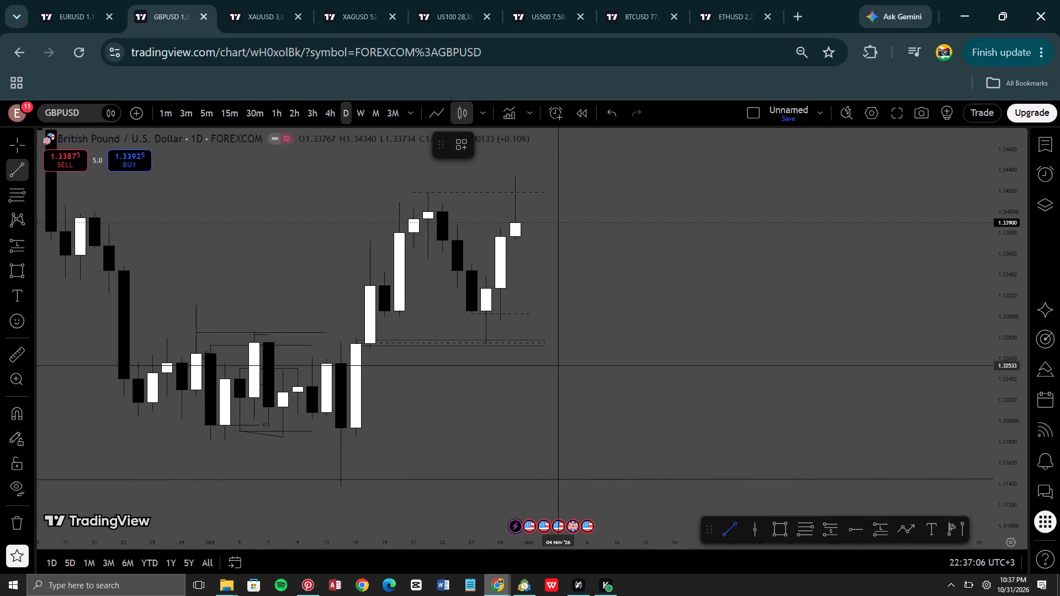
left_click(486, 343)
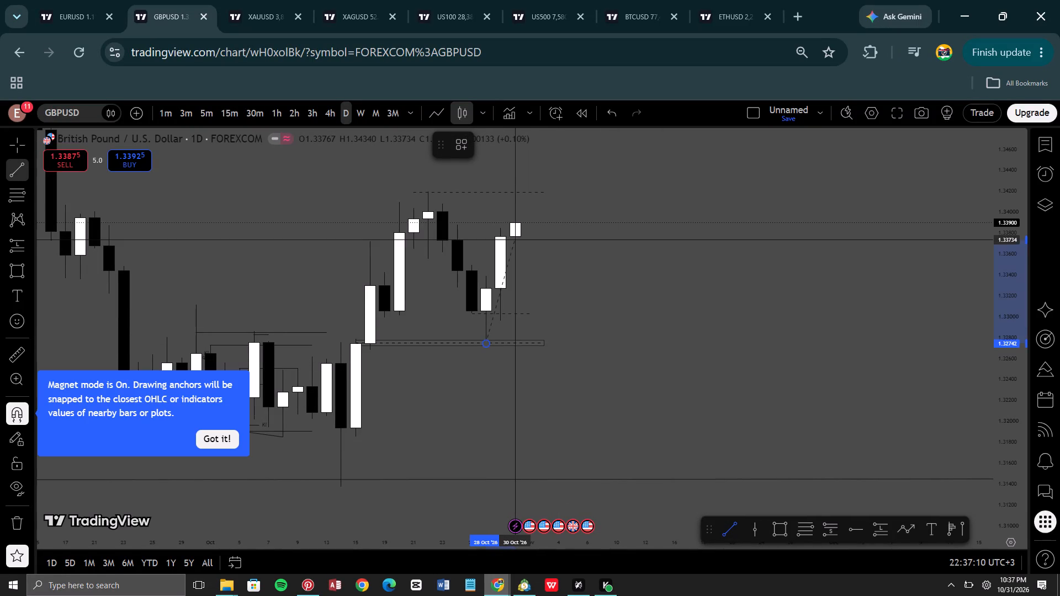
left_click(503, 318, "ctrl")
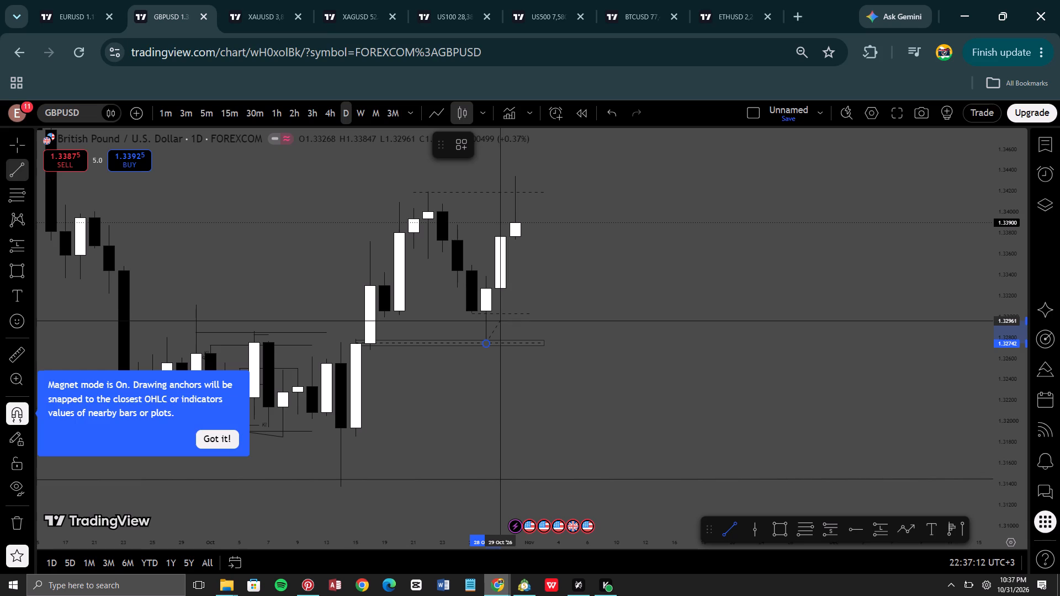
left_click(600, 327)
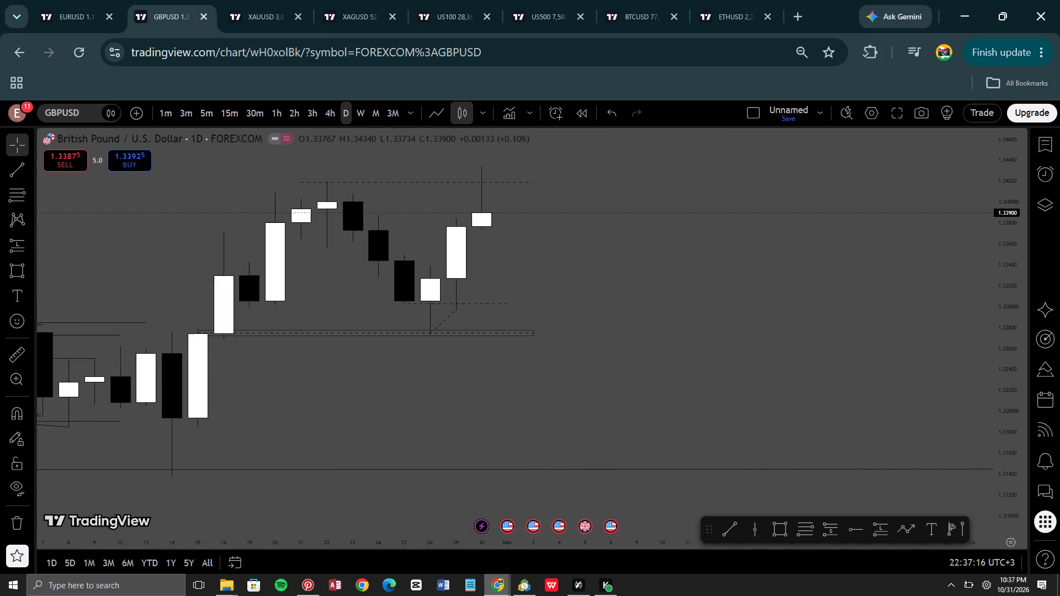
Adjust the trend line's anchors to the exact candle lows, 1.32726 on 28 Oct and 1.32961 on 29 Oct.
left_click(431, 332)
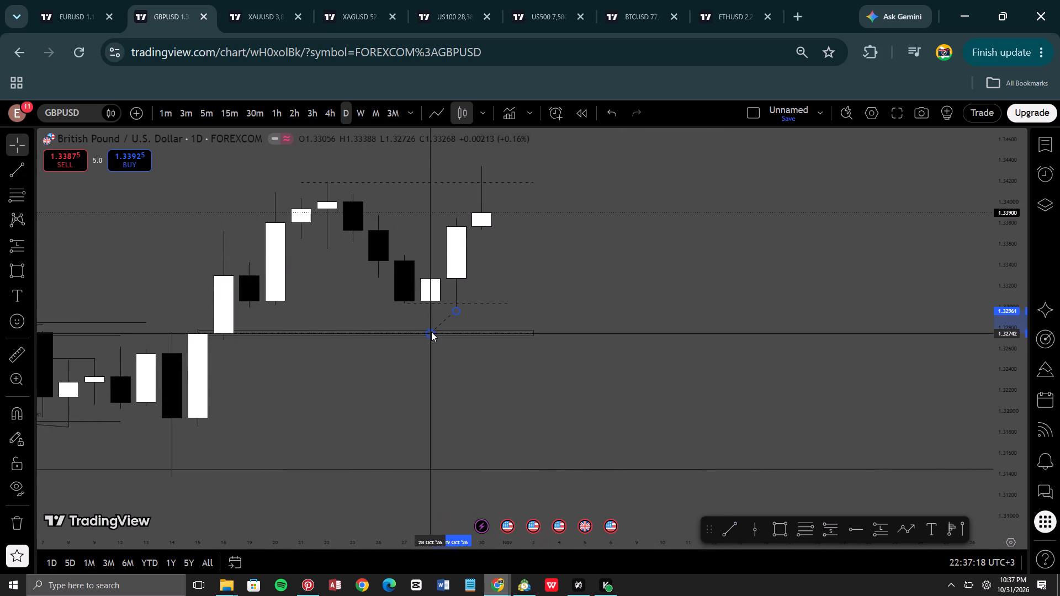
left_click(431, 332)
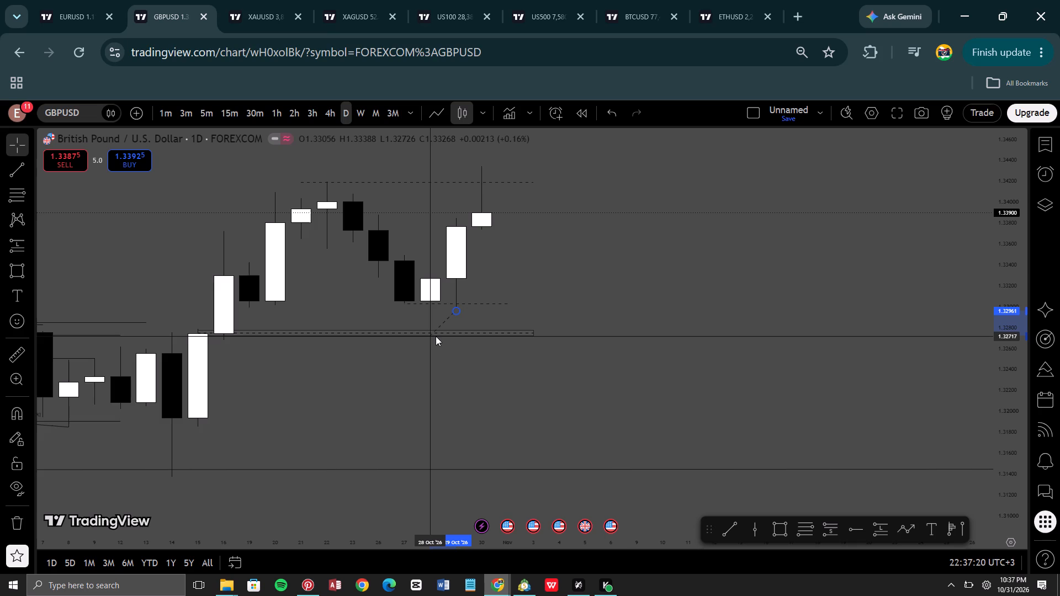
left_click(436, 336, "ctrl")
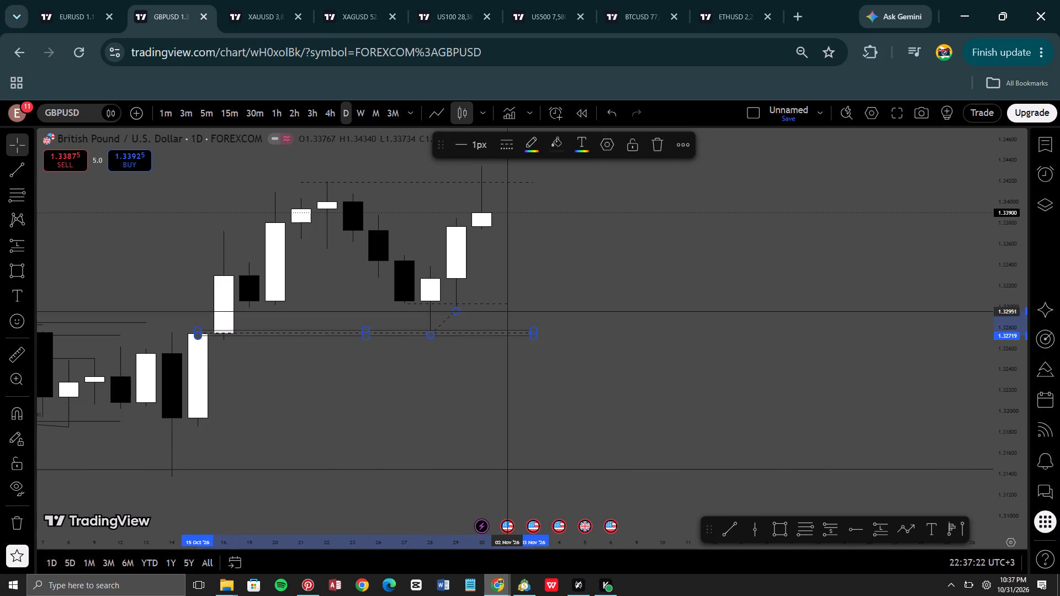
left_click(545, 303)
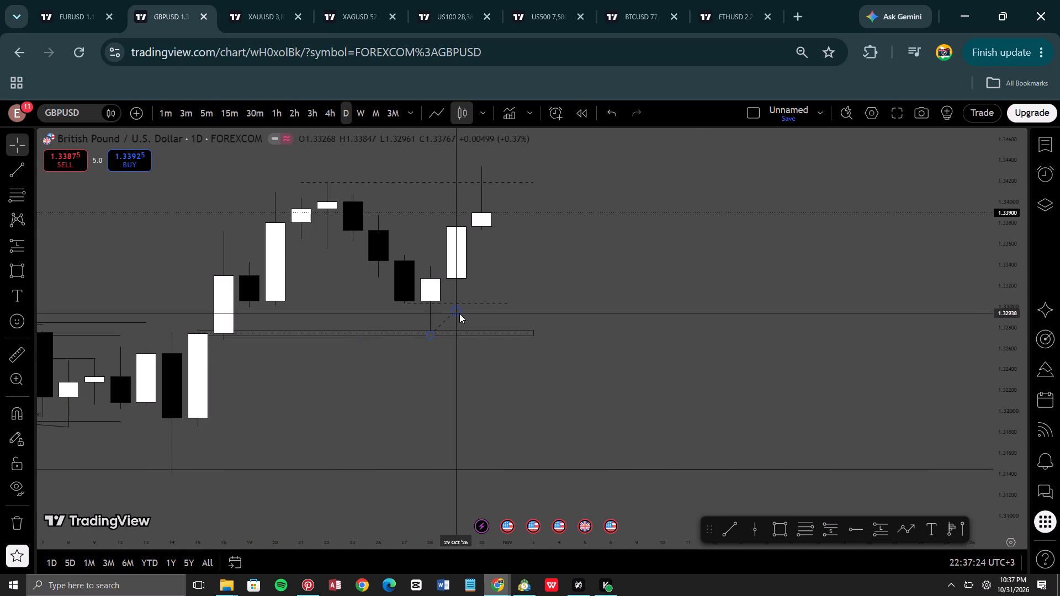
left_click(459, 313)
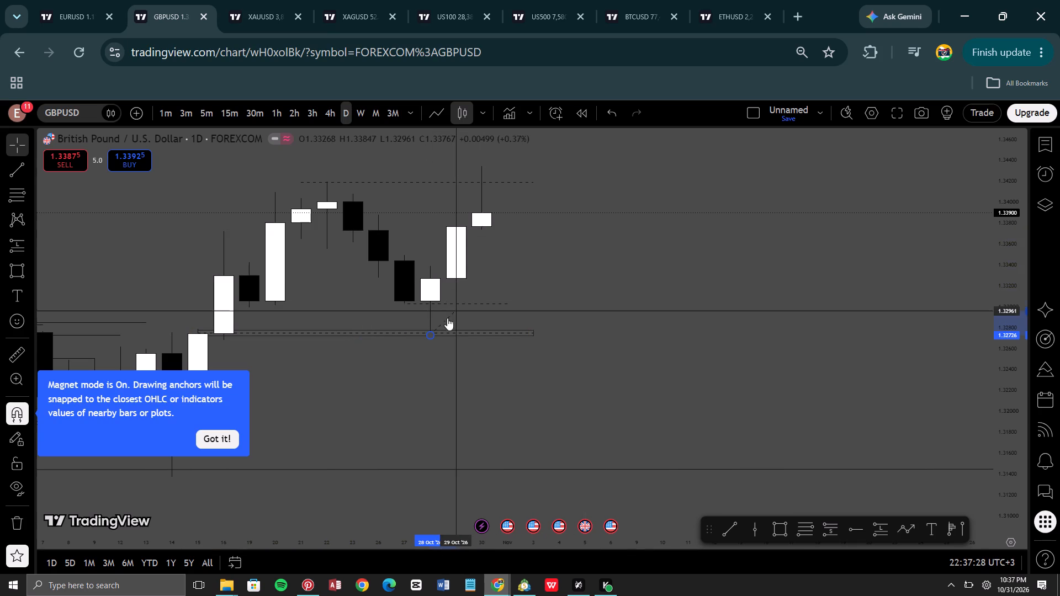
left_click(459, 311, "ctrl")
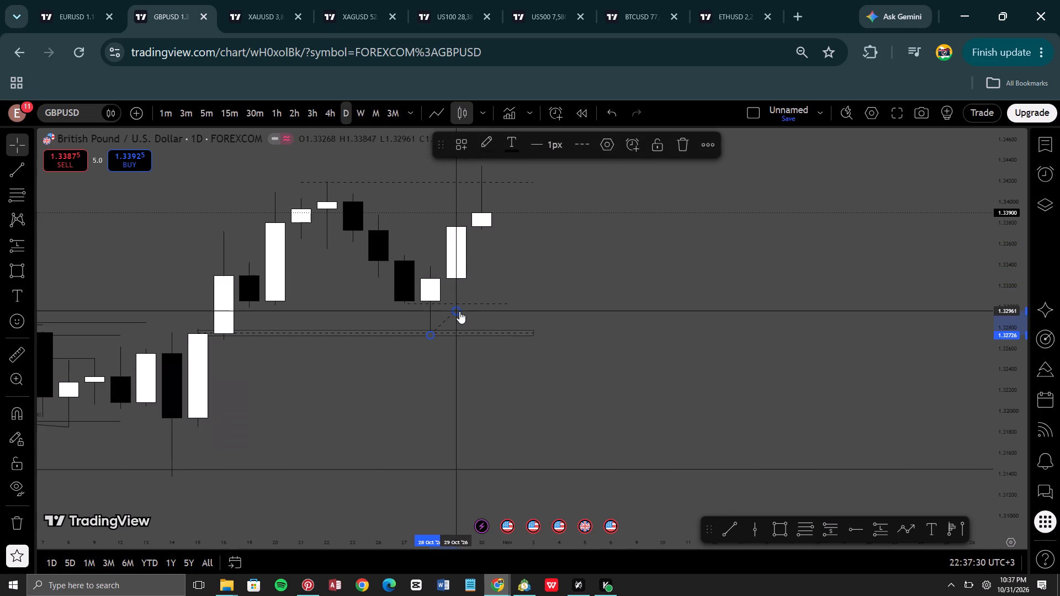
left_click(613, 291)
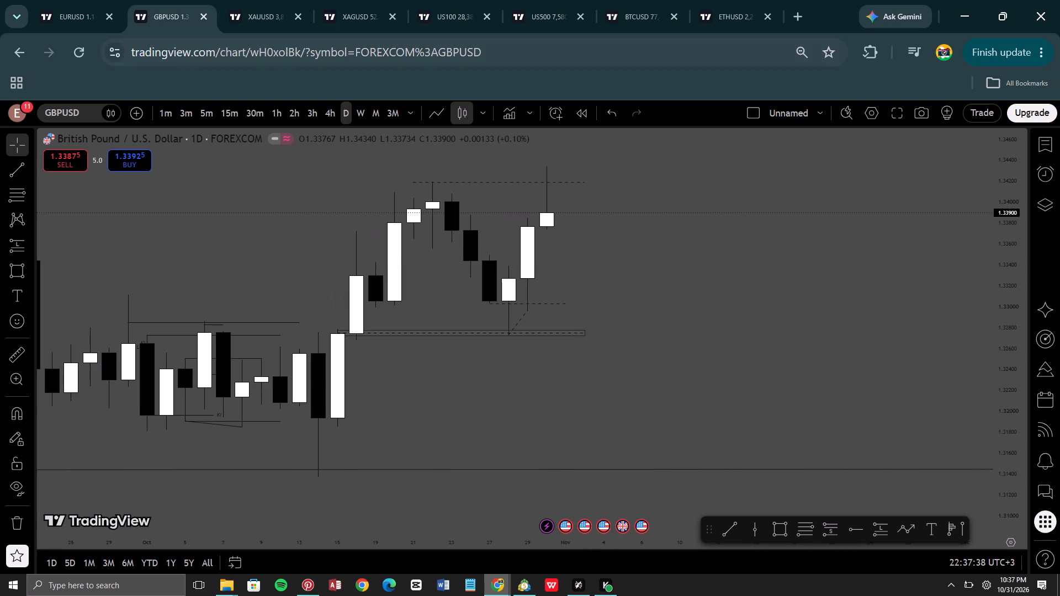
On the EURUSD daily chart, draw a horizontal dashed trend line at about 1.12413 between 26 Oct and 21 Oct, below the rectangle.
left_click(96, 0)
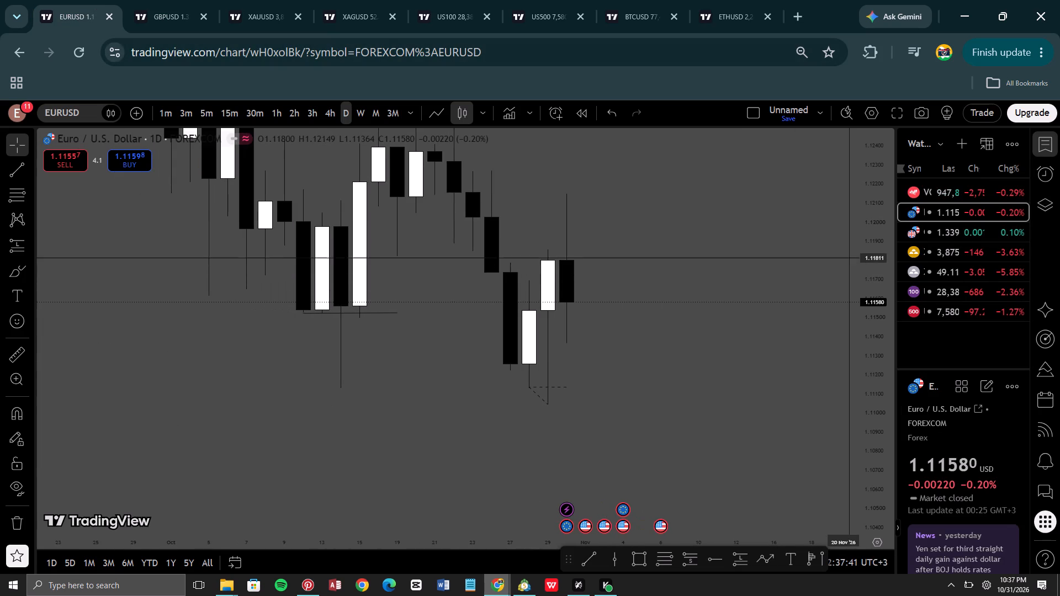
left_click_drag(883, 210, 886, 400)
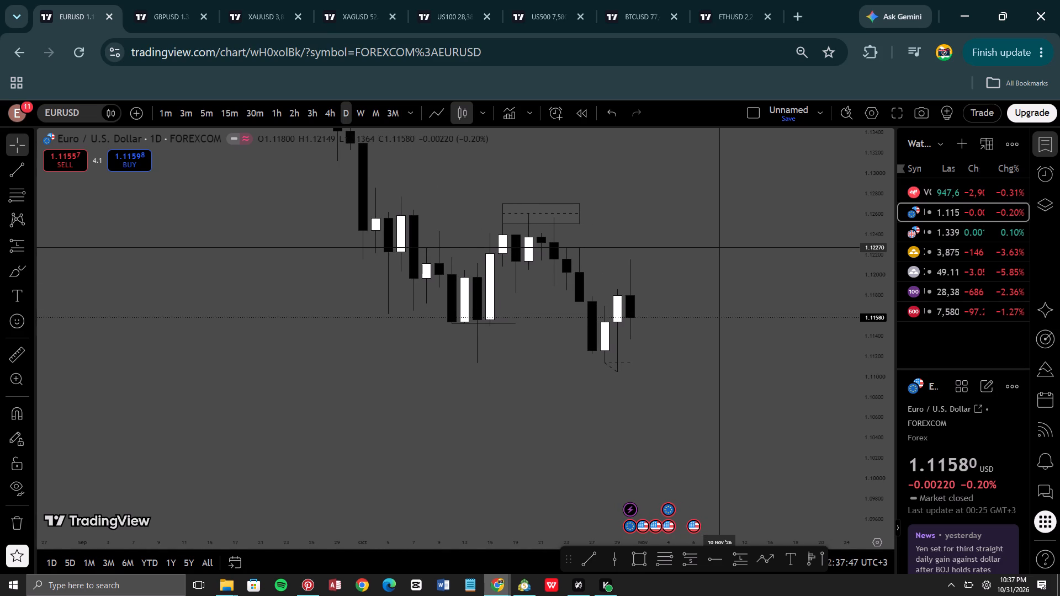
left_click_drag(654, 212, 654, 217)
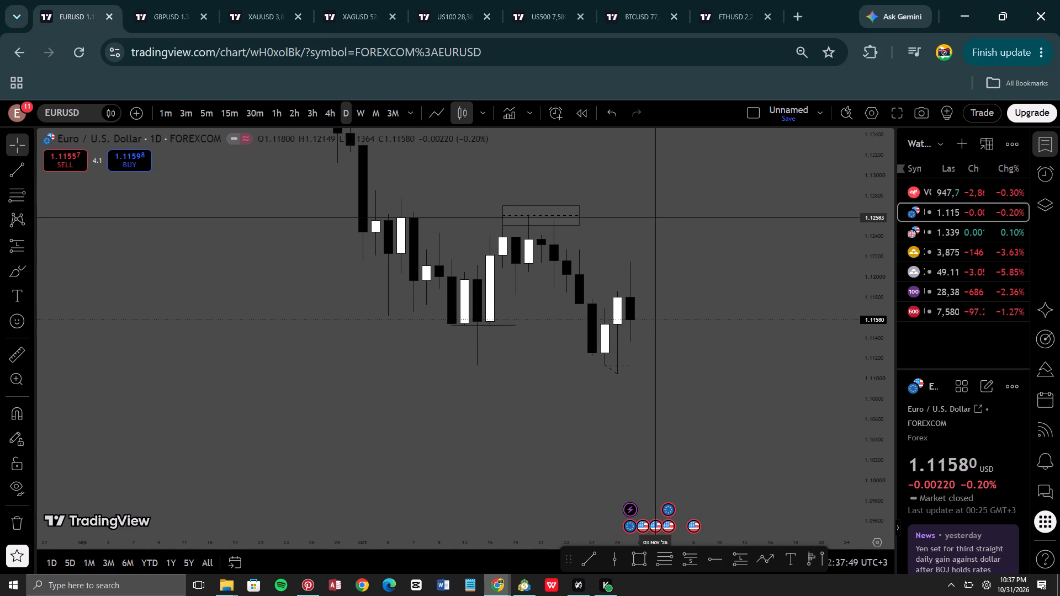
left_click(594, 558)
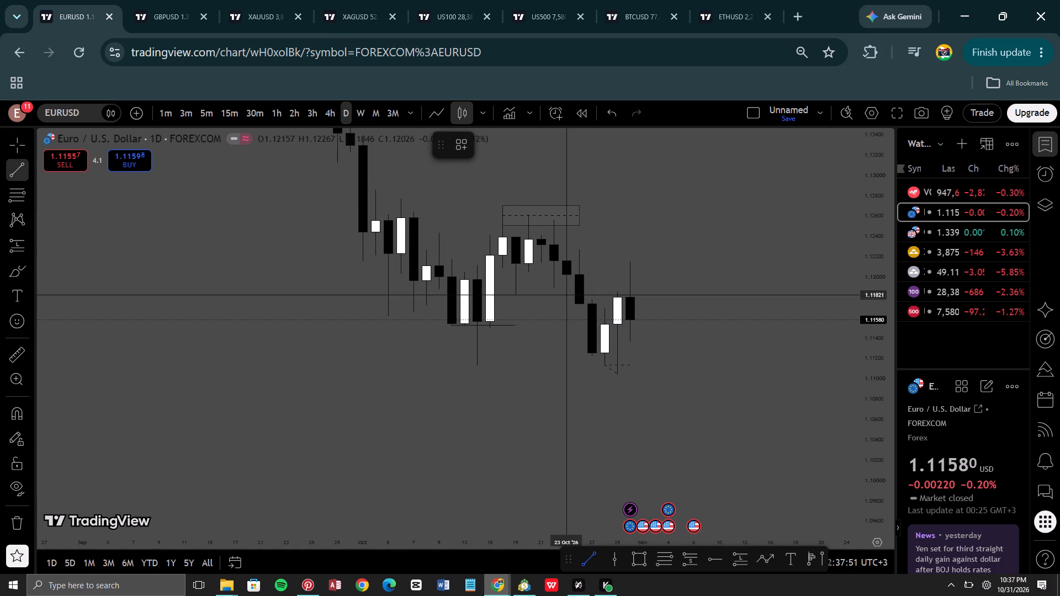
left_click(579, 235)
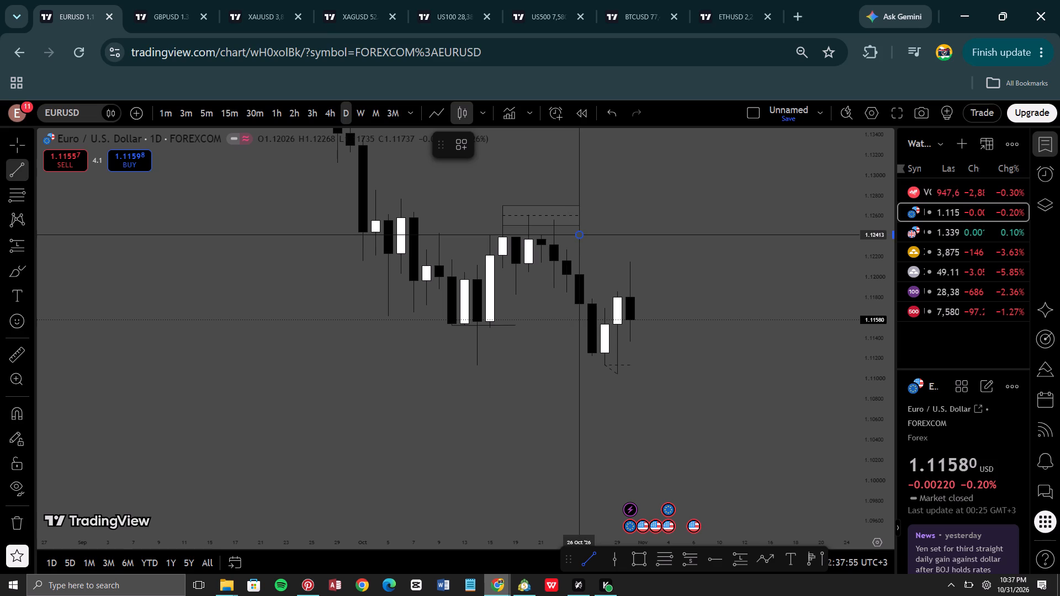
left_click(544, 238, "shift")
left_click(666, 223)
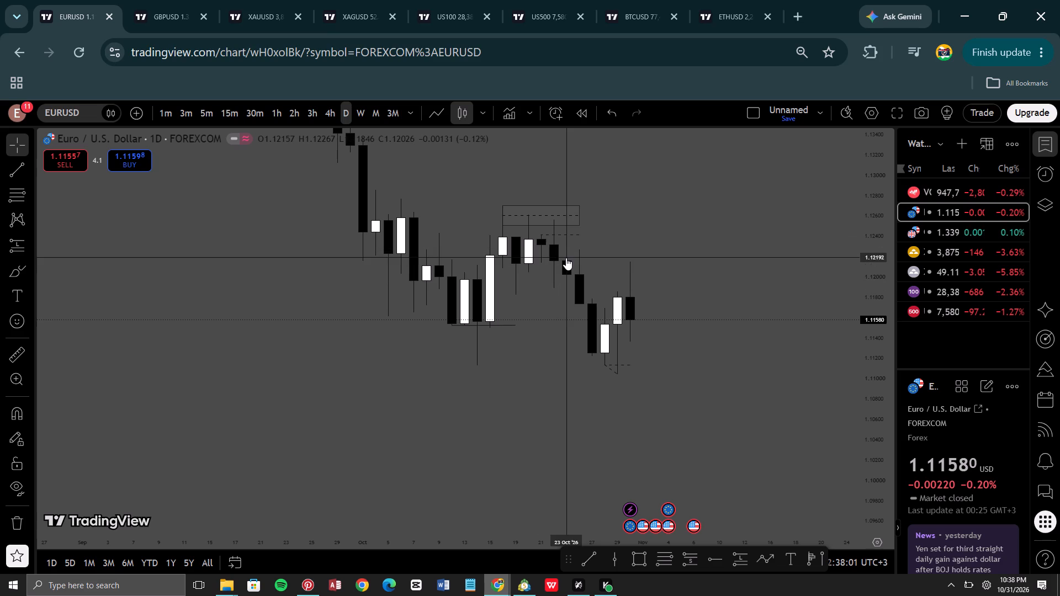
Place a vertical line on the 23 Oct '26 candle of the EURUSD daily chart.
left_click(609, 558)
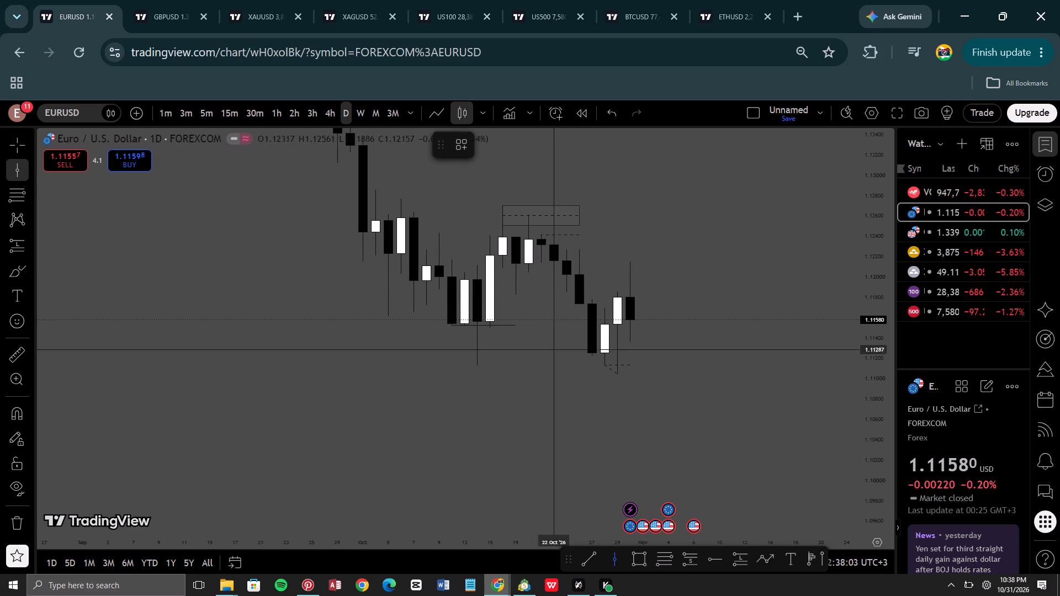
left_click(567, 264)
left_click(690, 219)
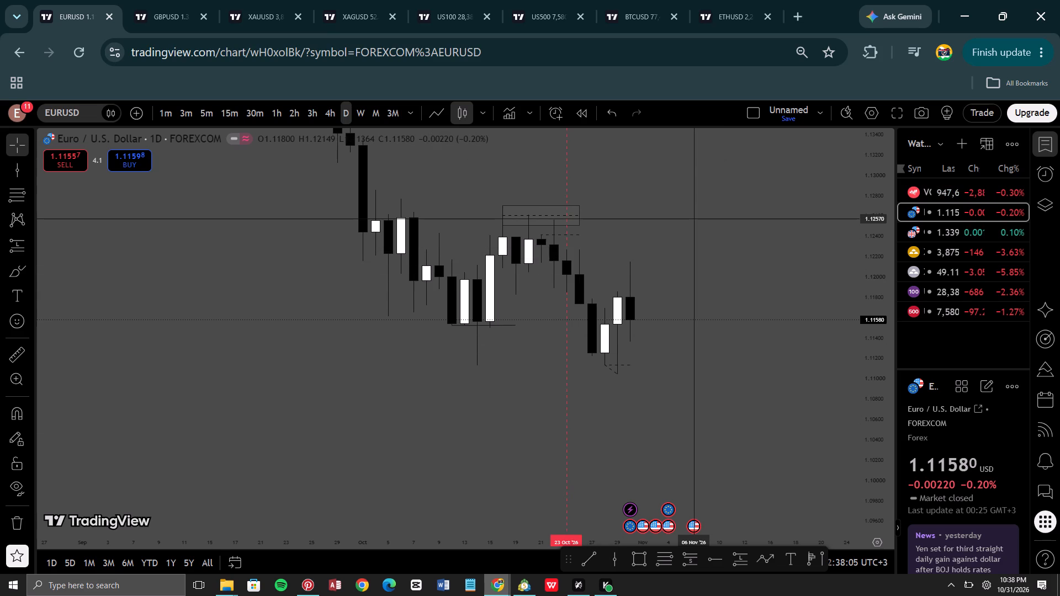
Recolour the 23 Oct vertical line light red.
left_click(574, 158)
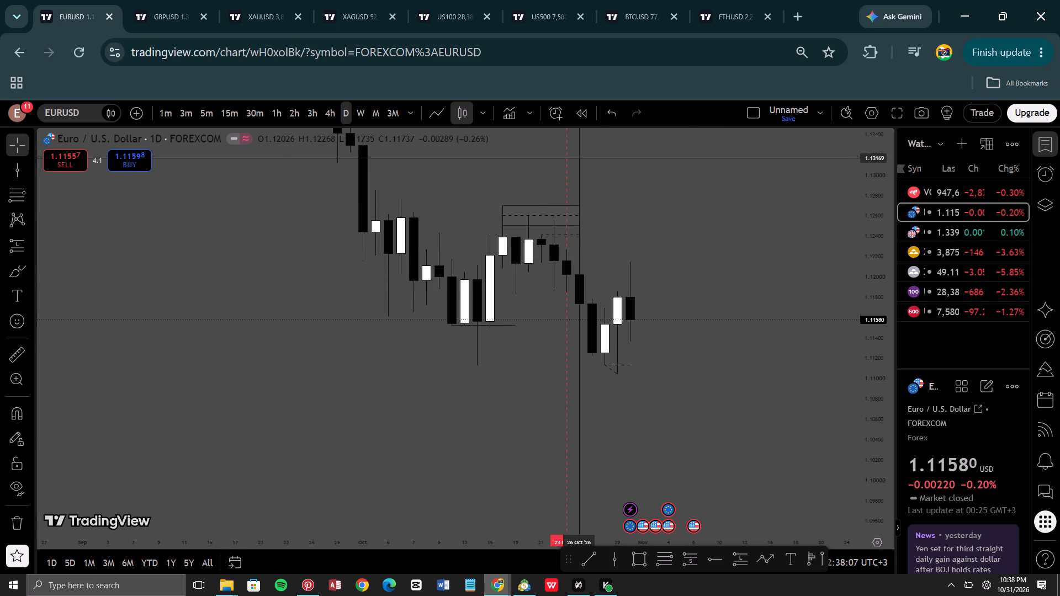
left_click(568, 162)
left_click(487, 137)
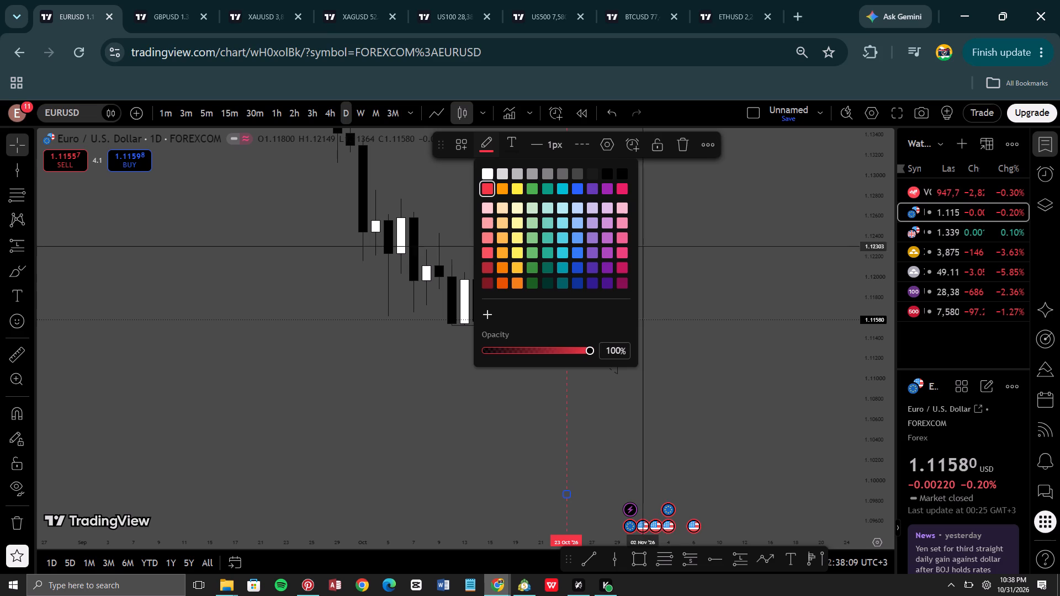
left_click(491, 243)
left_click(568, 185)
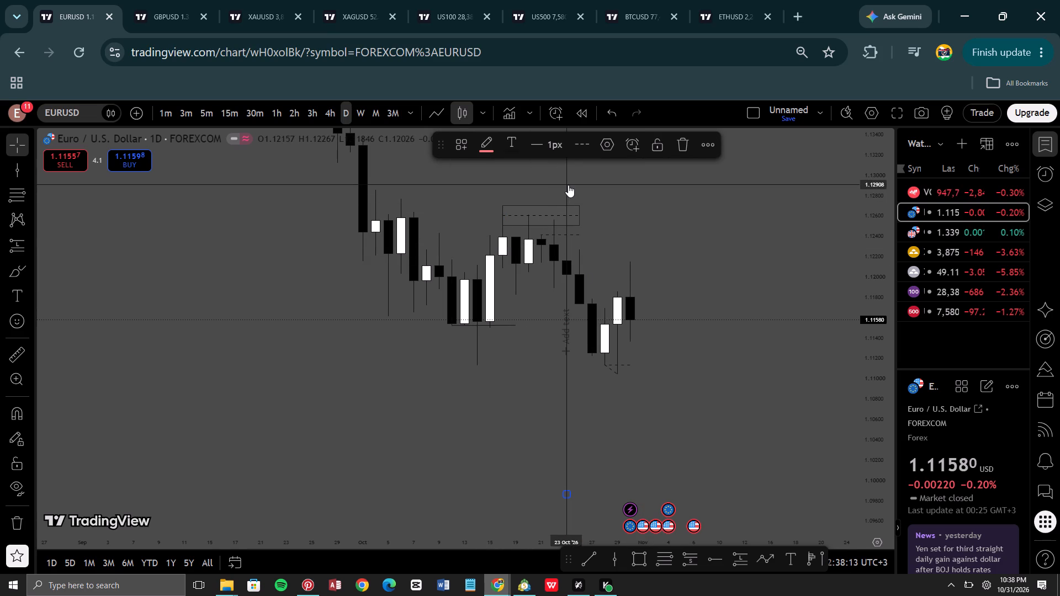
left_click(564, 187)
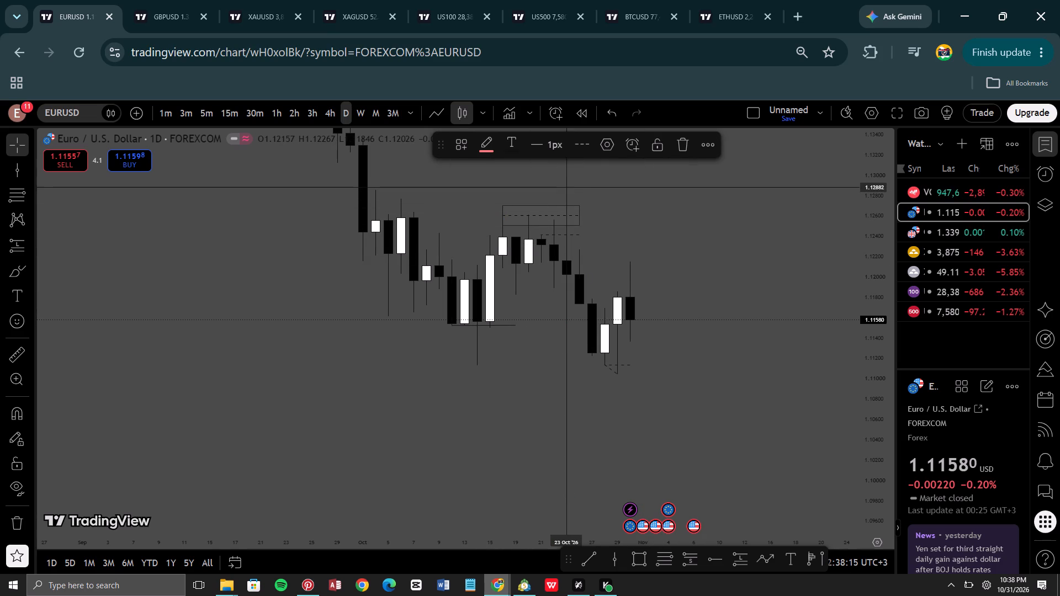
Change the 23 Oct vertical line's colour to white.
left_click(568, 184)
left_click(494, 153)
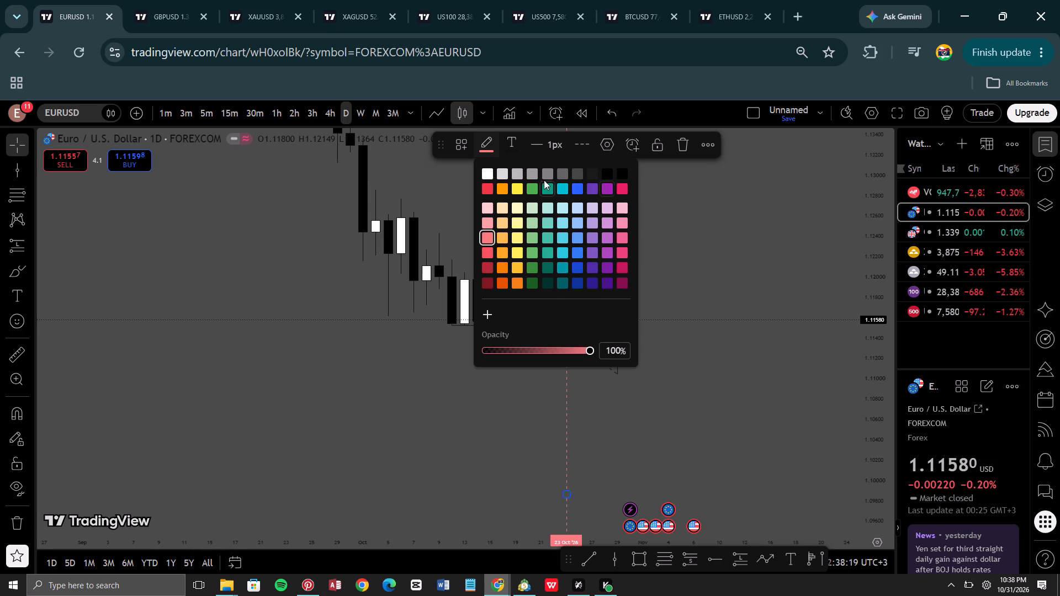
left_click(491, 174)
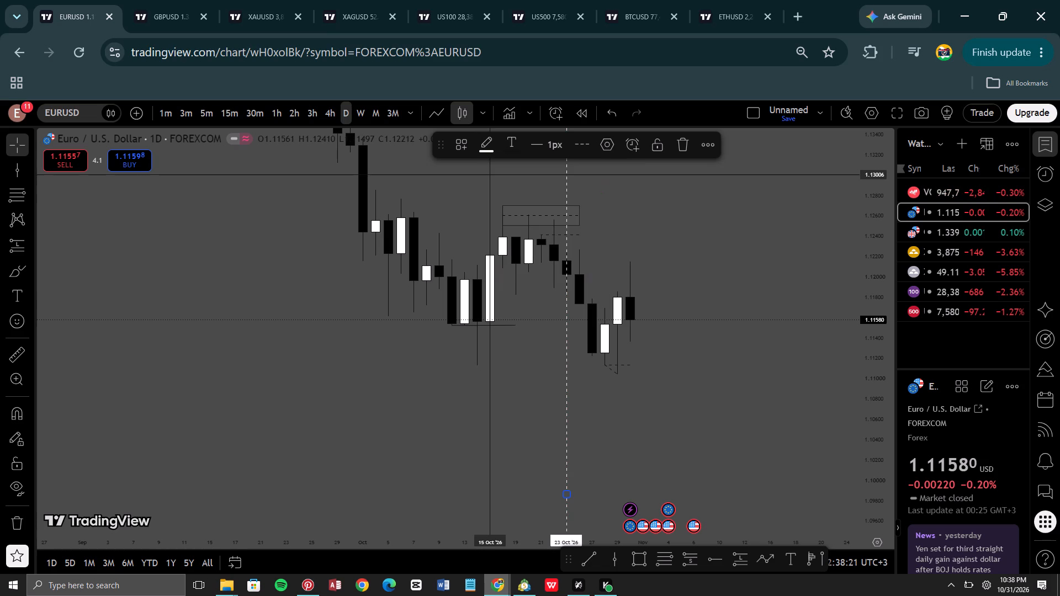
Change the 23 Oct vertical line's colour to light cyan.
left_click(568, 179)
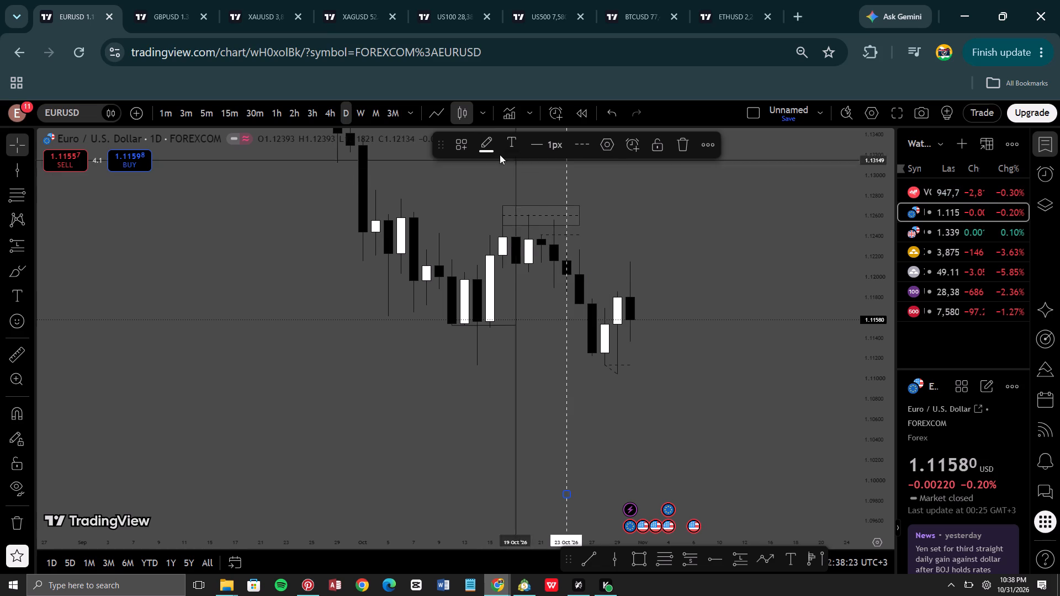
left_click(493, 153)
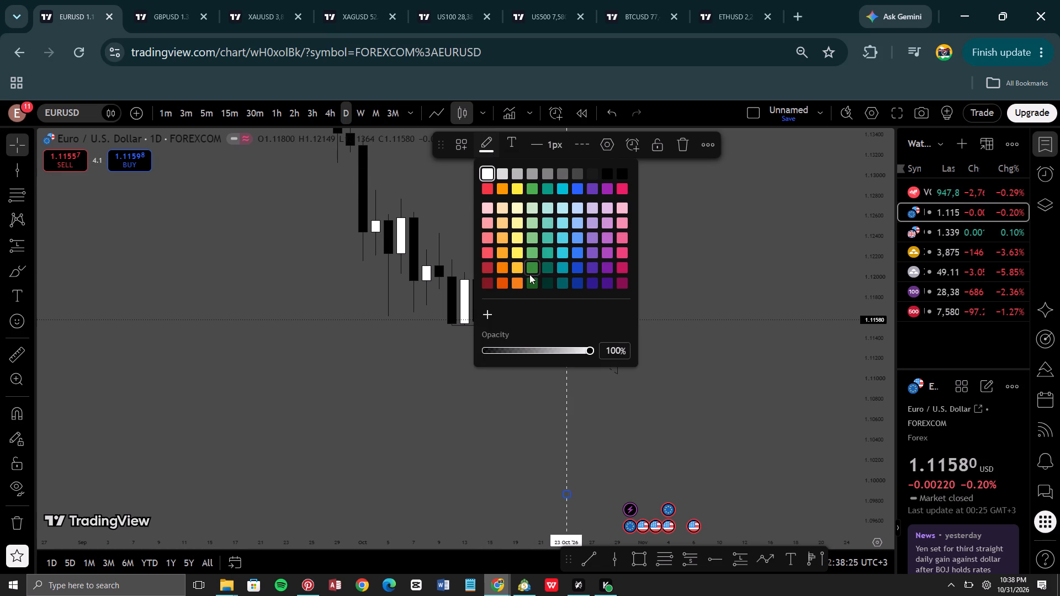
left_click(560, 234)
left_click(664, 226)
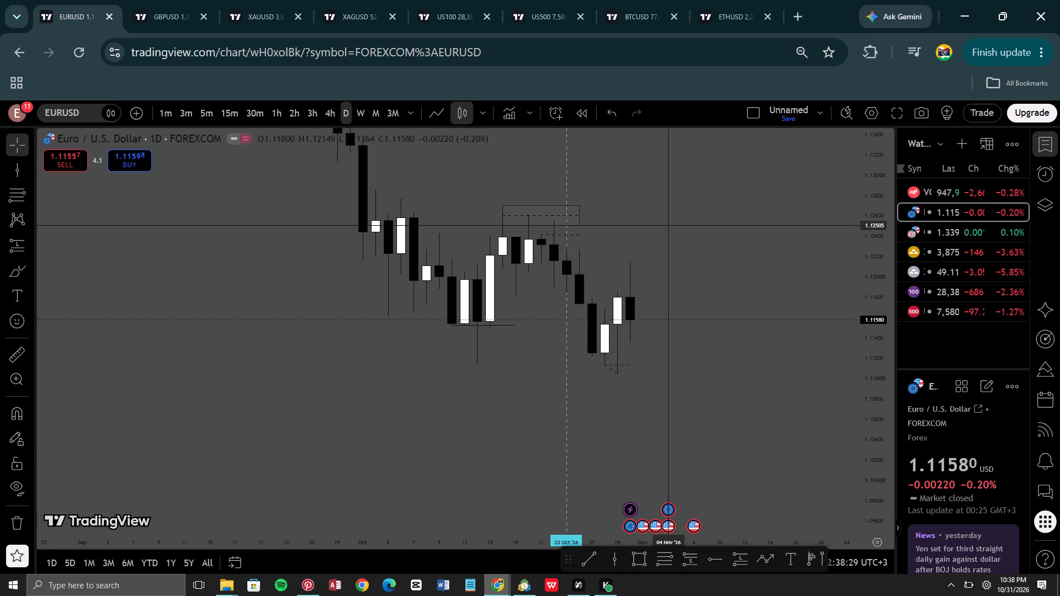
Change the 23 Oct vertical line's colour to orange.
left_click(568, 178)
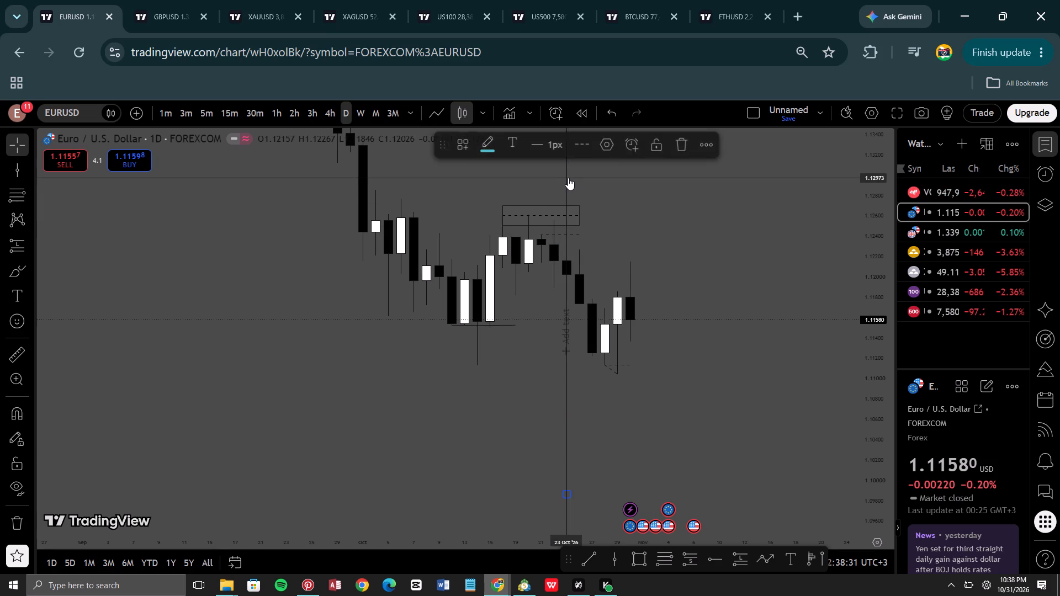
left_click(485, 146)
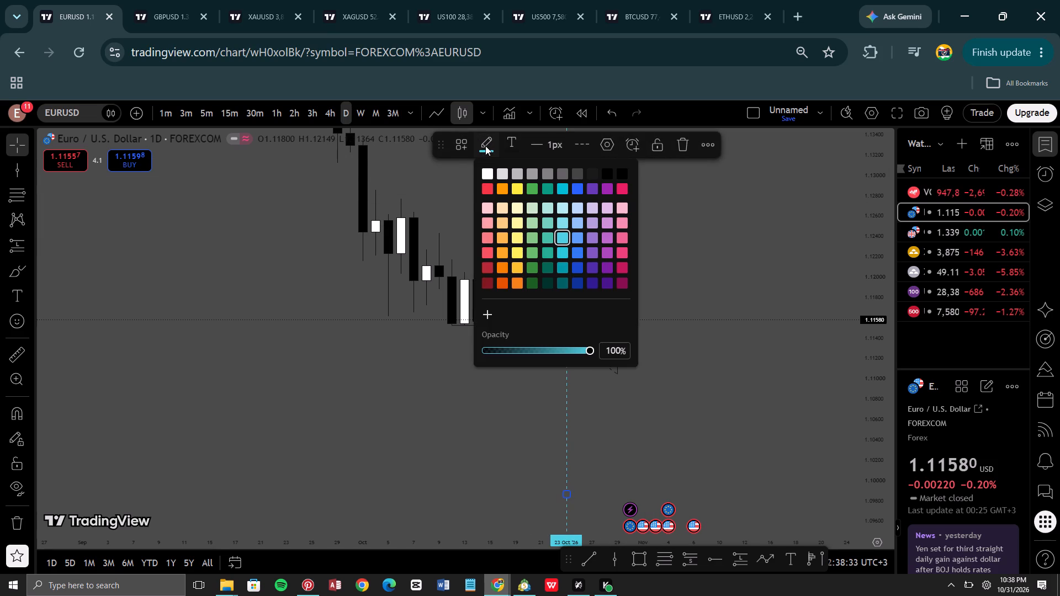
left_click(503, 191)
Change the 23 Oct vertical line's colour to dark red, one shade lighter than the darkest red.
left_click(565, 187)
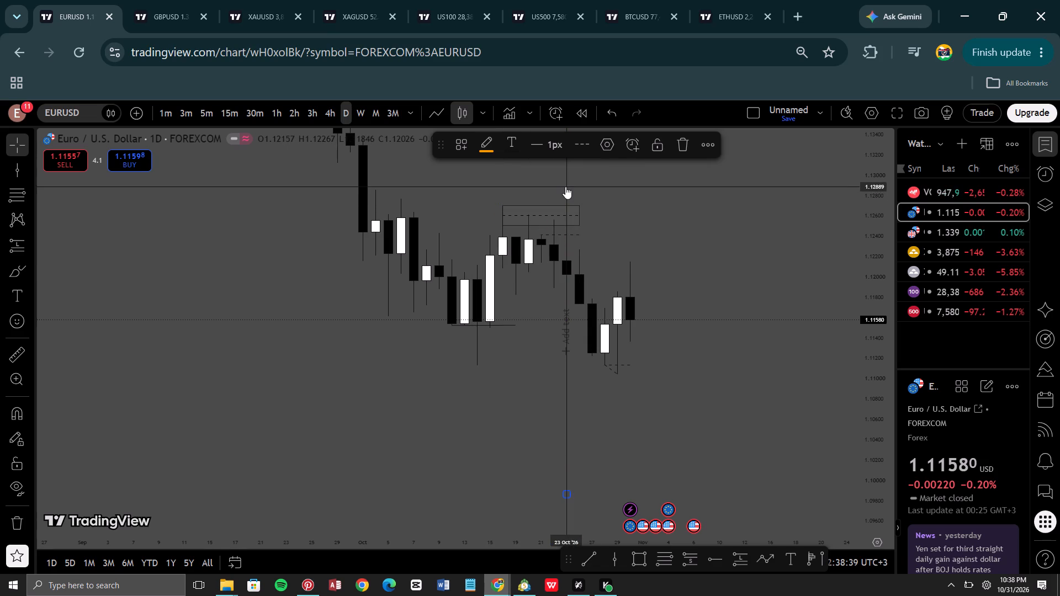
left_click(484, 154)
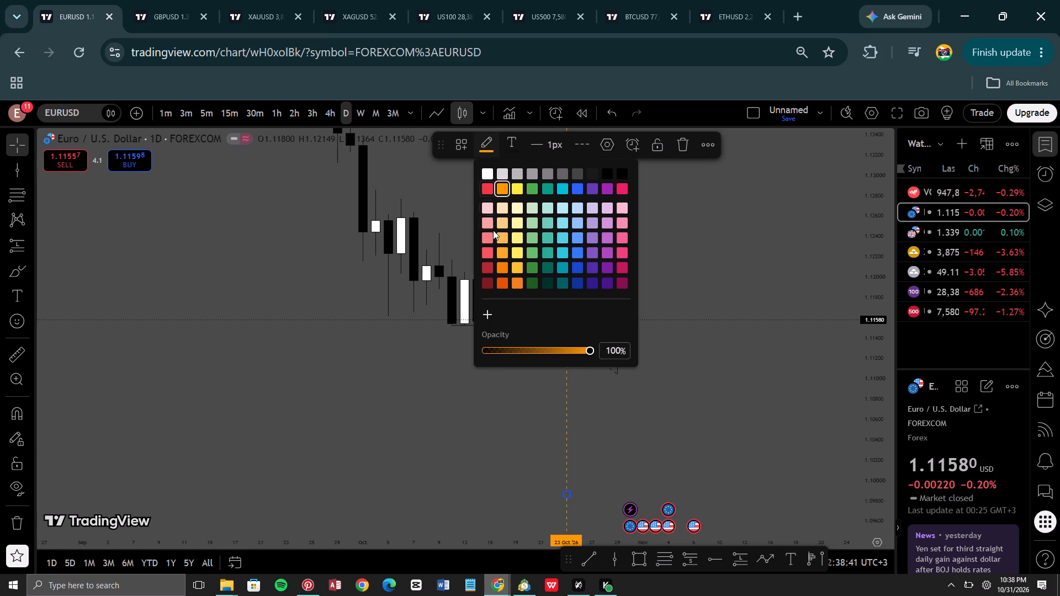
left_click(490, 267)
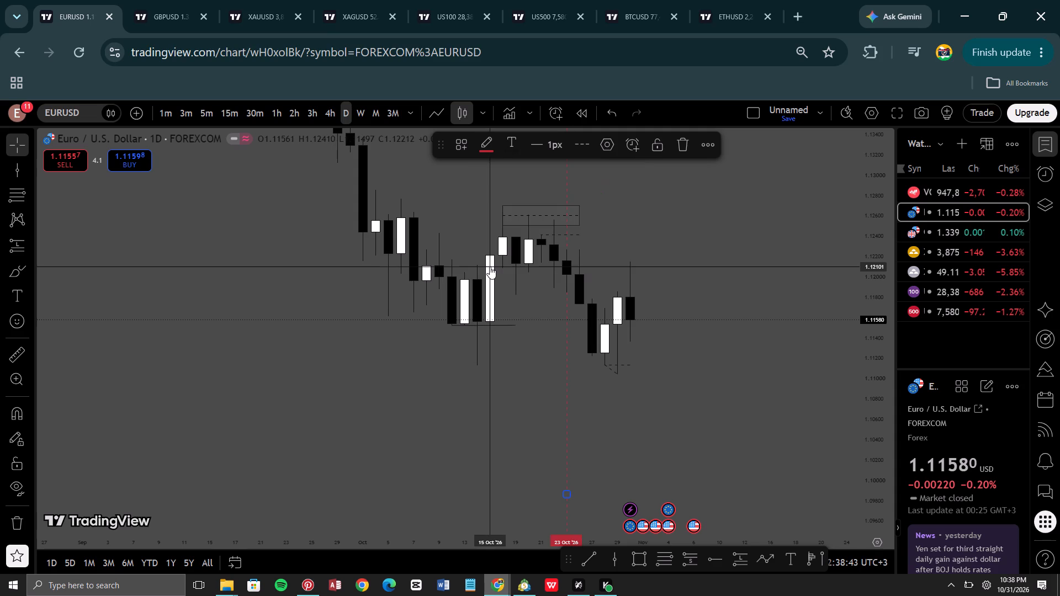
Set the 23 Oct vertical line's colour to the darkest red shade.
left_click(482, 145)
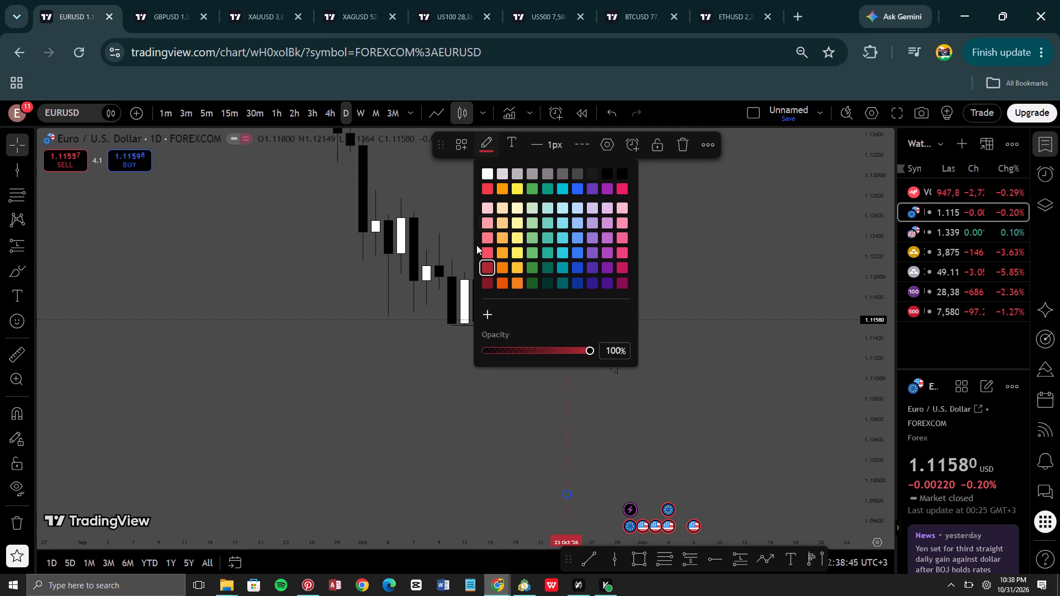
left_click(487, 284)
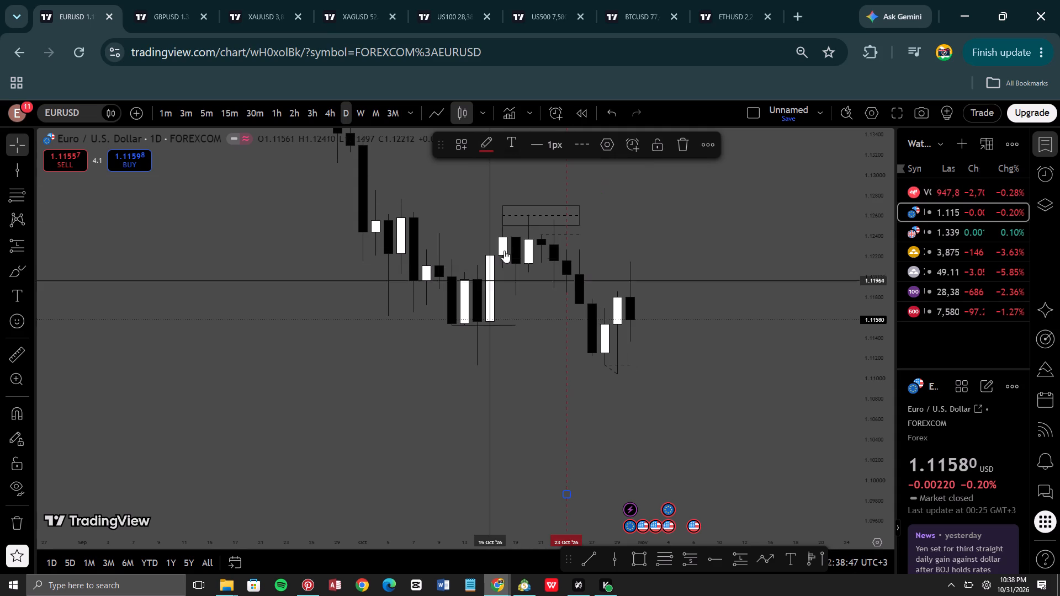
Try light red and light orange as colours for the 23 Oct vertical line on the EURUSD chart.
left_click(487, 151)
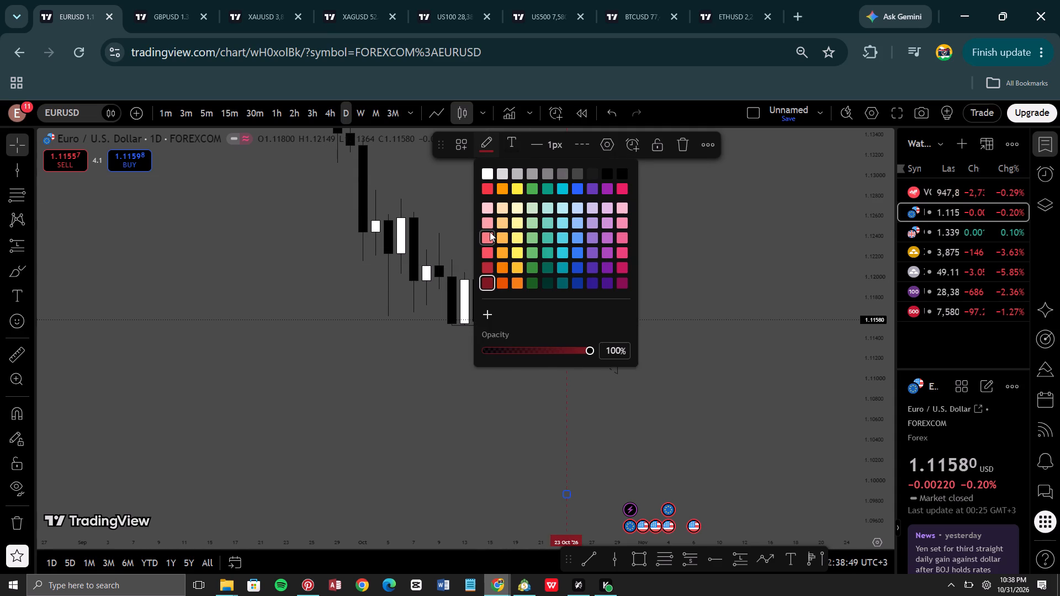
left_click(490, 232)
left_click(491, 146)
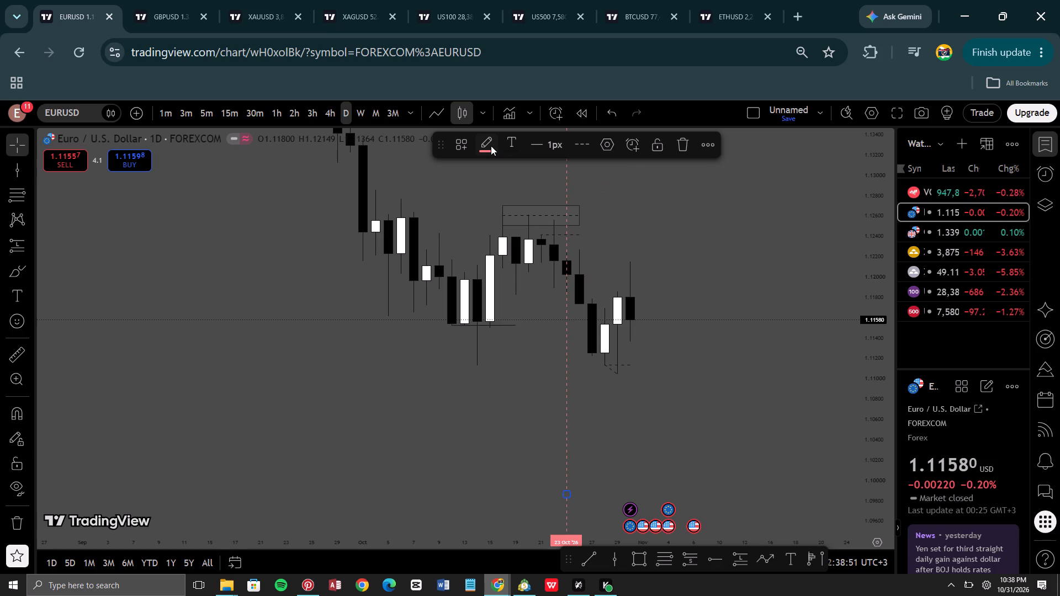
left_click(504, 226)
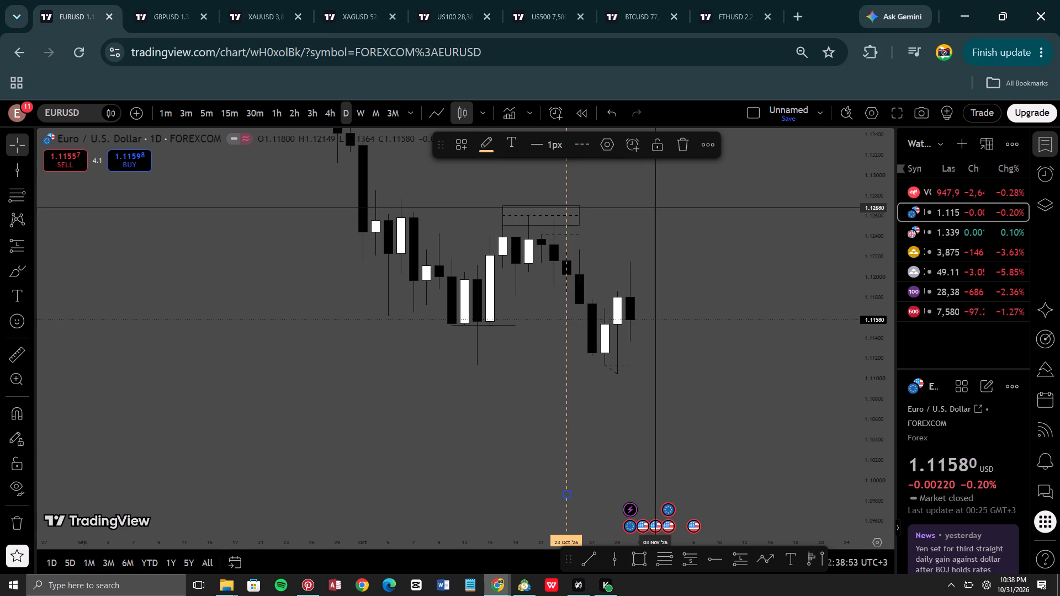
Set the 23 Oct vertical line's colour to light teal on the EURUSD chart.
left_click_drag(475, 153, 484, 141)
left_click(484, 141)
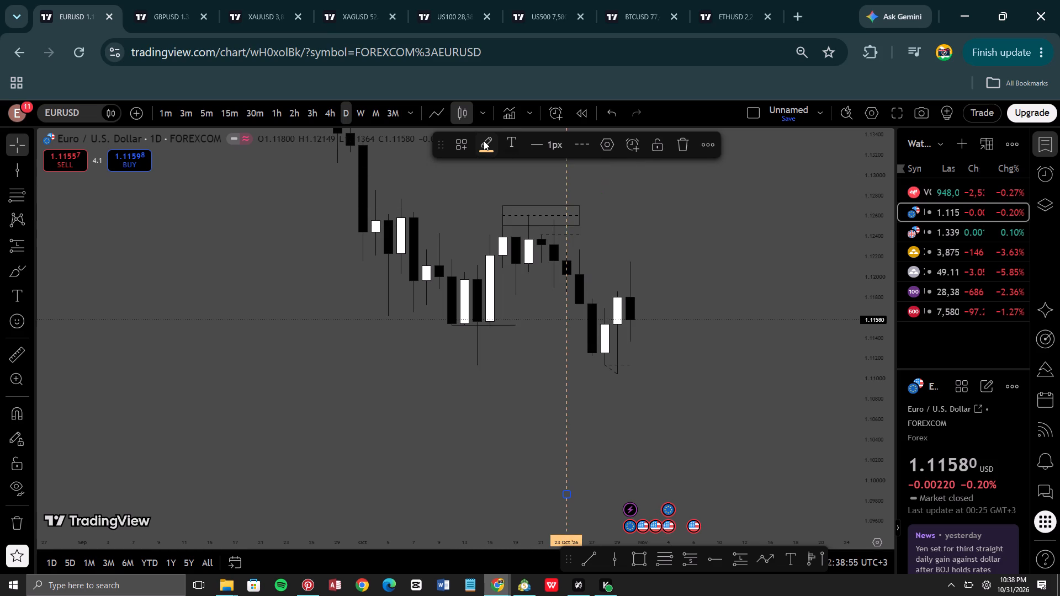
left_click(484, 141)
left_click(547, 222)
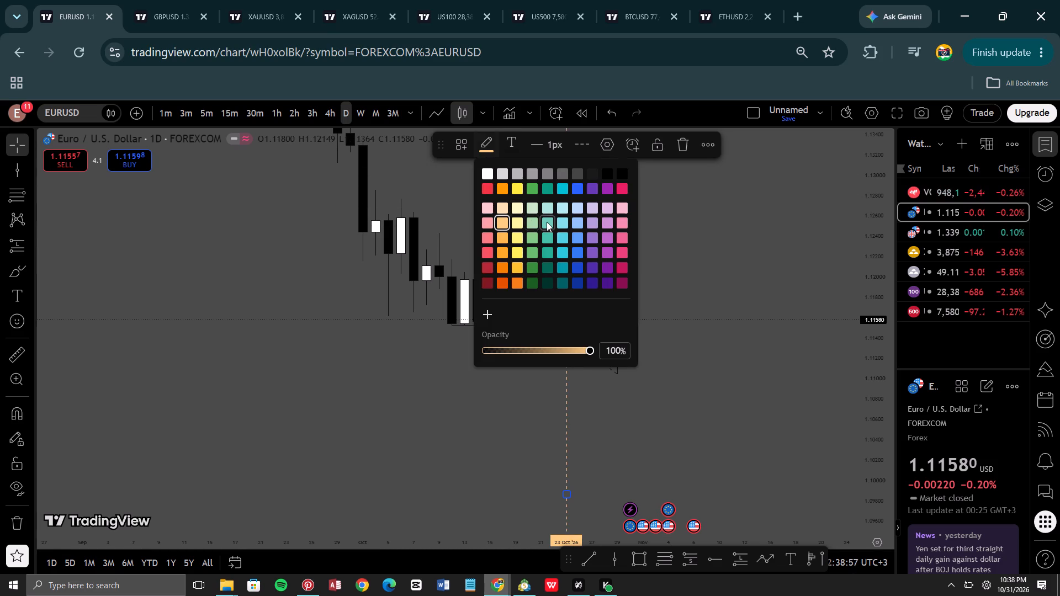
left_click(664, 220)
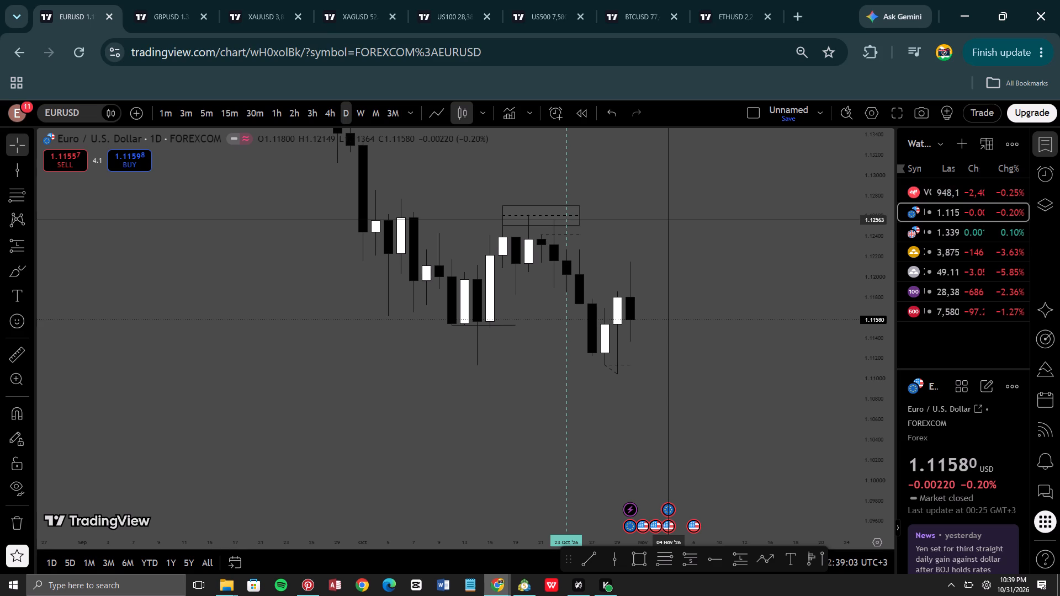
Examine EURUSD price action around the 23 Oct line and the late-October lows on the 4-hour and daily timeframes.
left_click(324, 113)
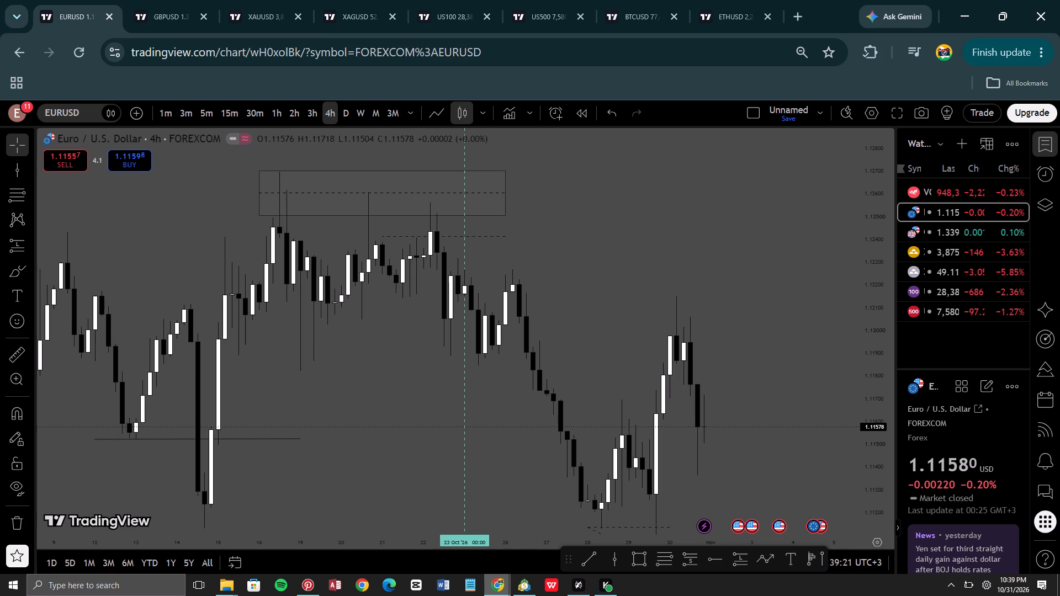
left_click_drag(528, 255, 529, 205)
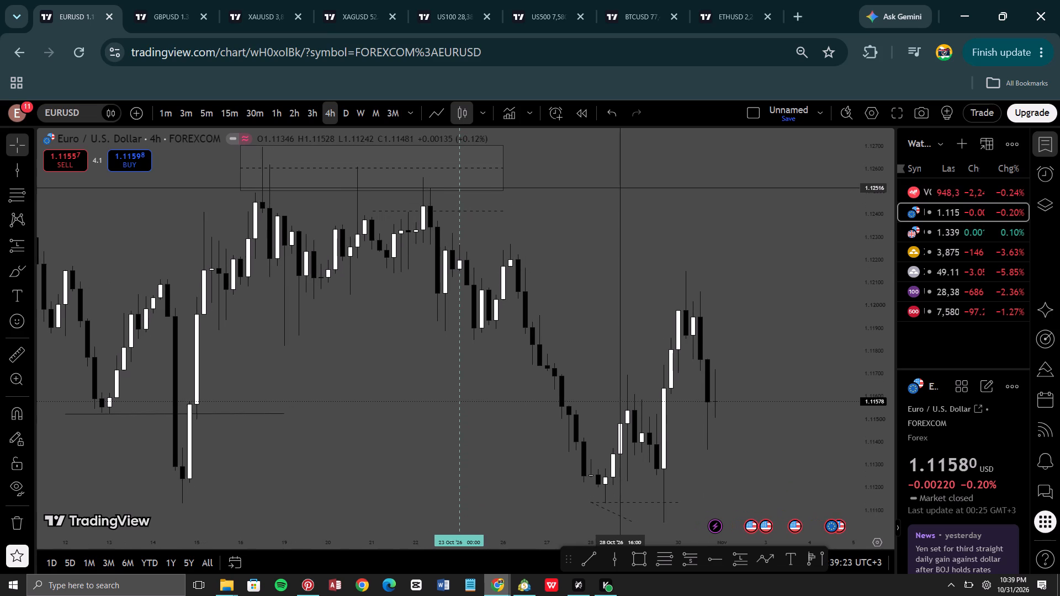
left_click_drag(630, 276, 642, 187)
left_click_drag(643, 195, 636, 222)
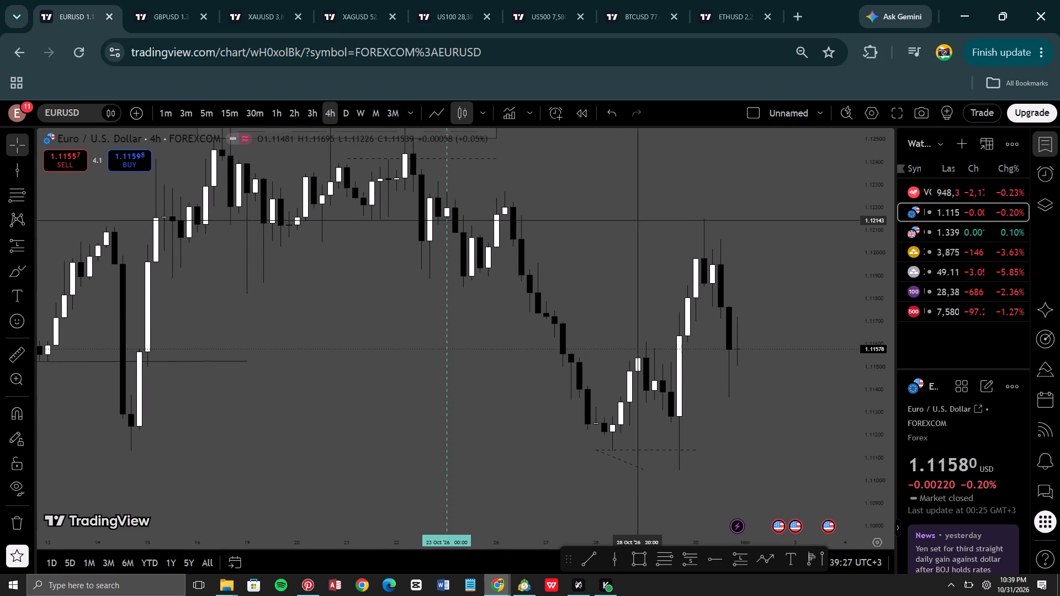
left_click(343, 107)
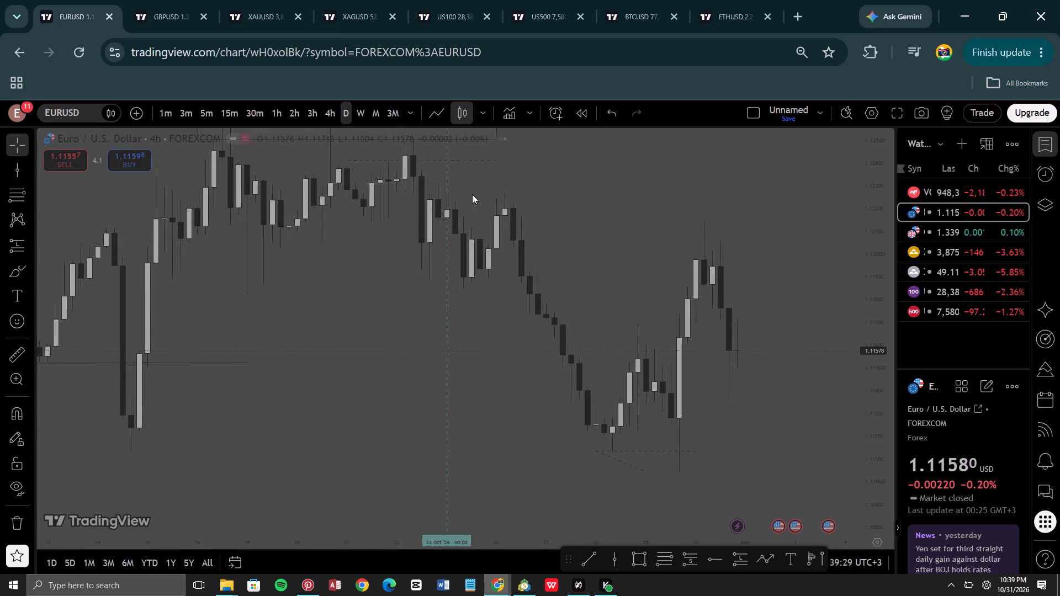
left_click_drag(482, 230, 693, 217)
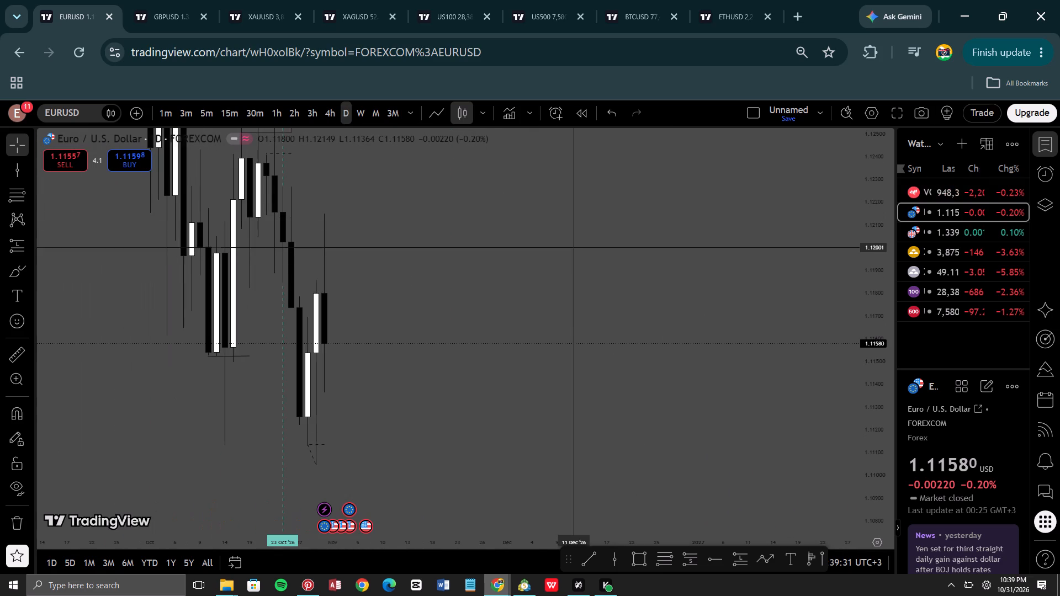
left_click_drag(884, 178, 870, 217)
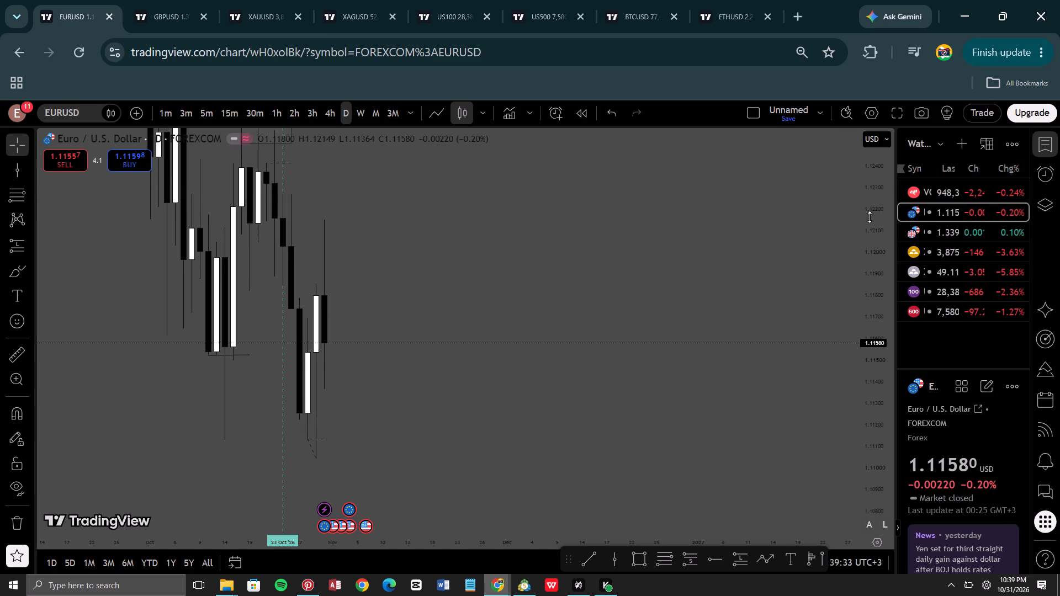
left_click_drag(870, 217, 858, 281)
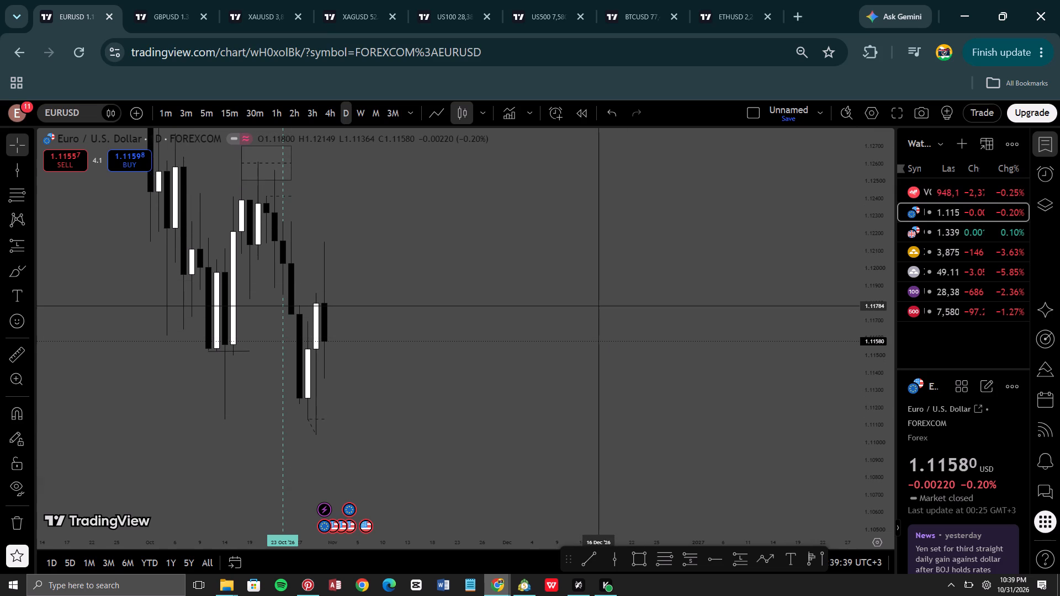
Place a vertical line at 29 Oct on the GBPUSD daily chart and check it on the 4-hour timeframe.
left_click(161, 6)
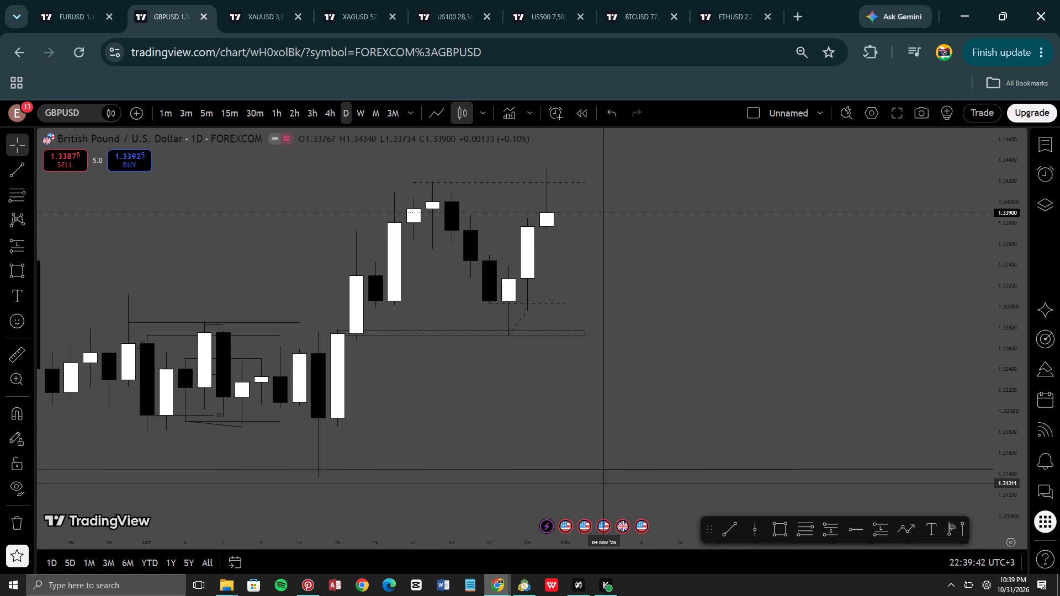
left_click(761, 533)
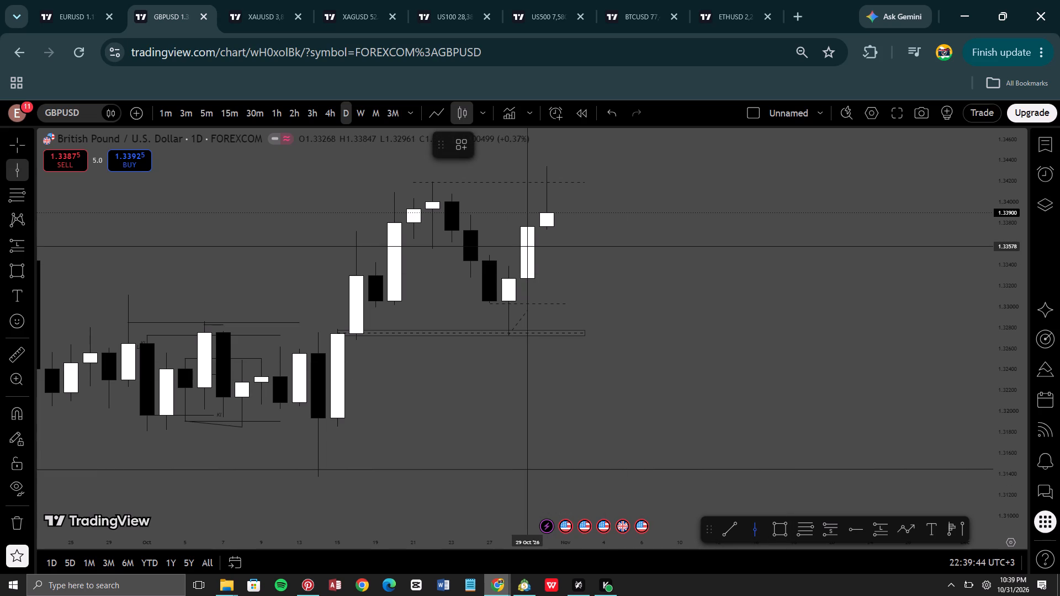
left_click(529, 246)
left_click(739, 278)
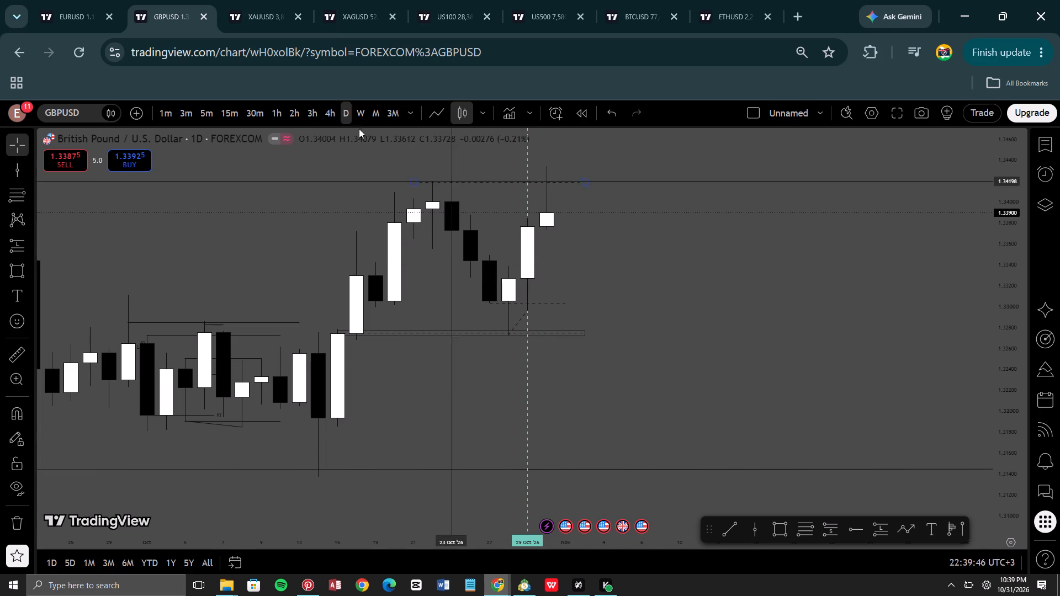
left_click(326, 113)
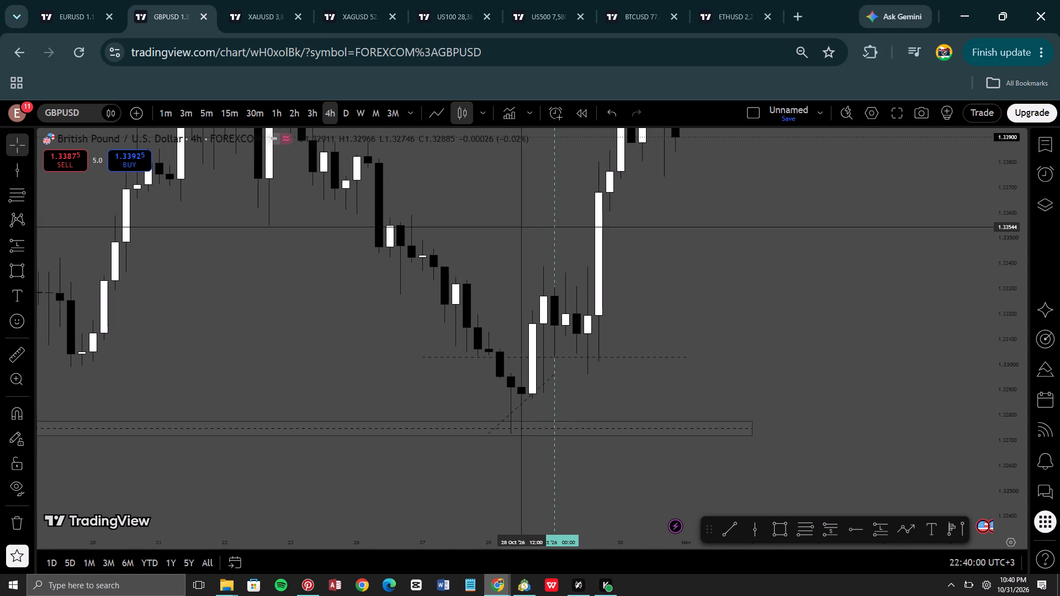
left_click(349, 114)
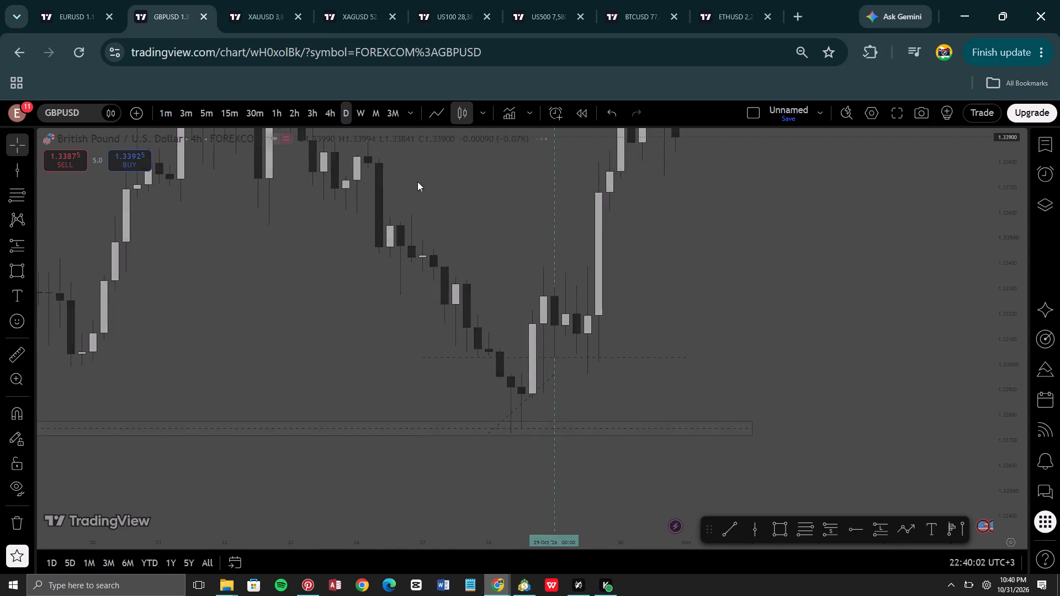
left_click_drag(432, 260, 866, 250)
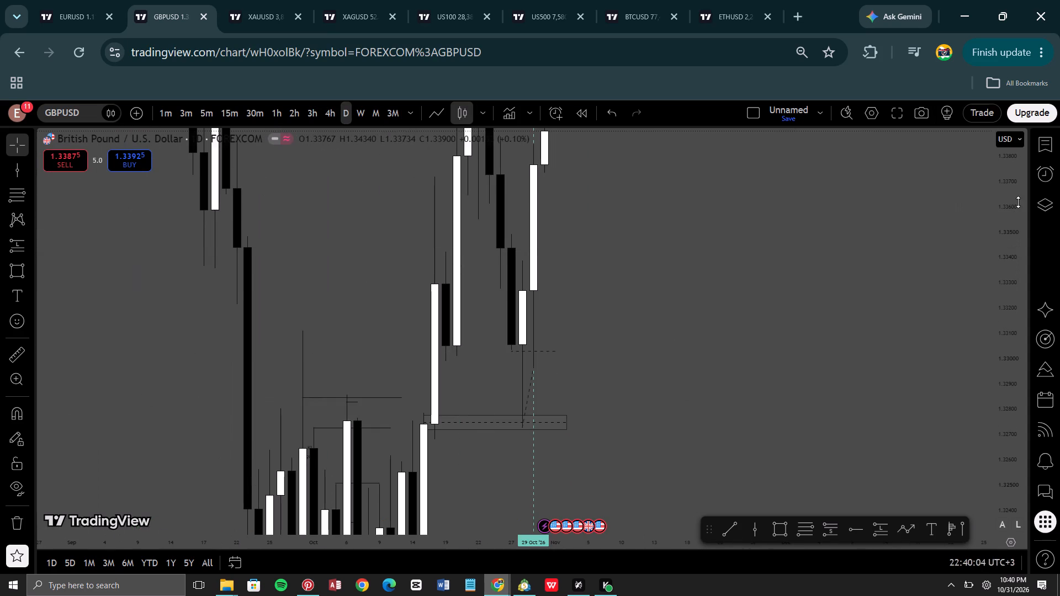
left_click_drag(1018, 202, 991, 485)
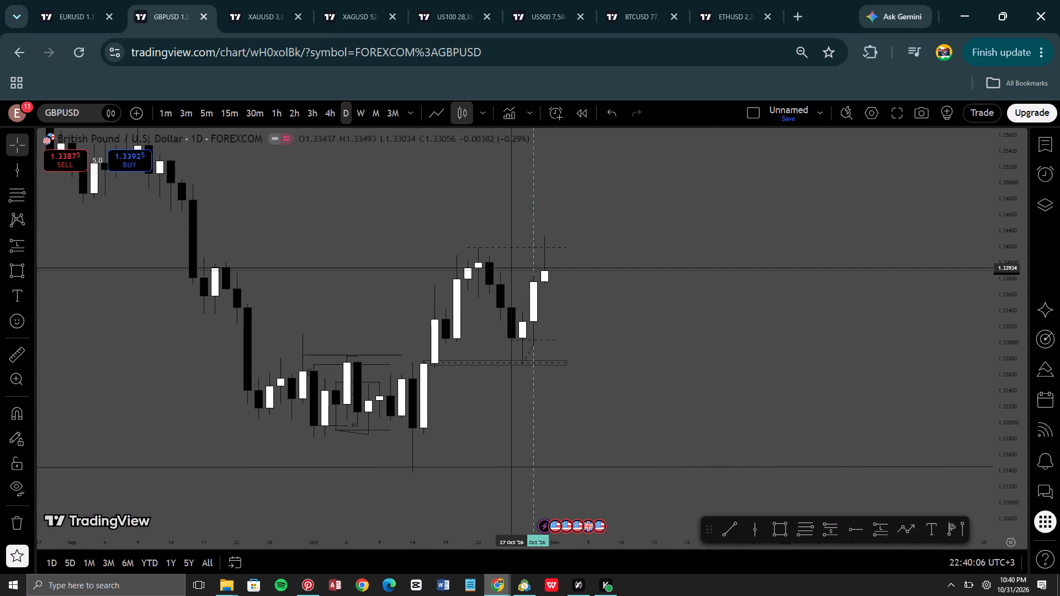
Move the vertical line on the EURUSD daily chart from 23 Oct to 29 Oct.
left_click(84, 17)
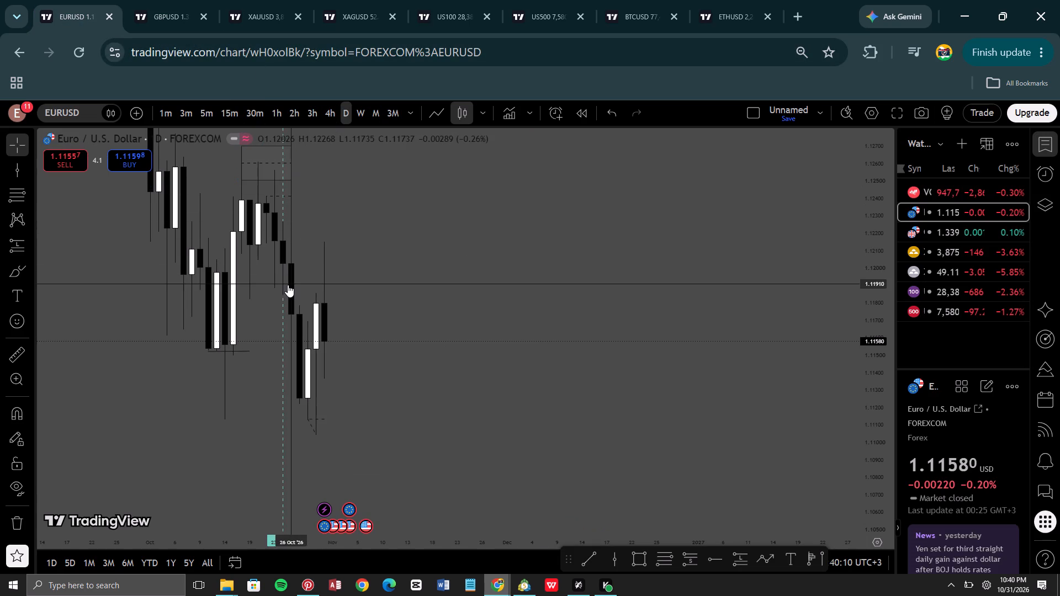
left_click_drag(284, 289, 295, 289)
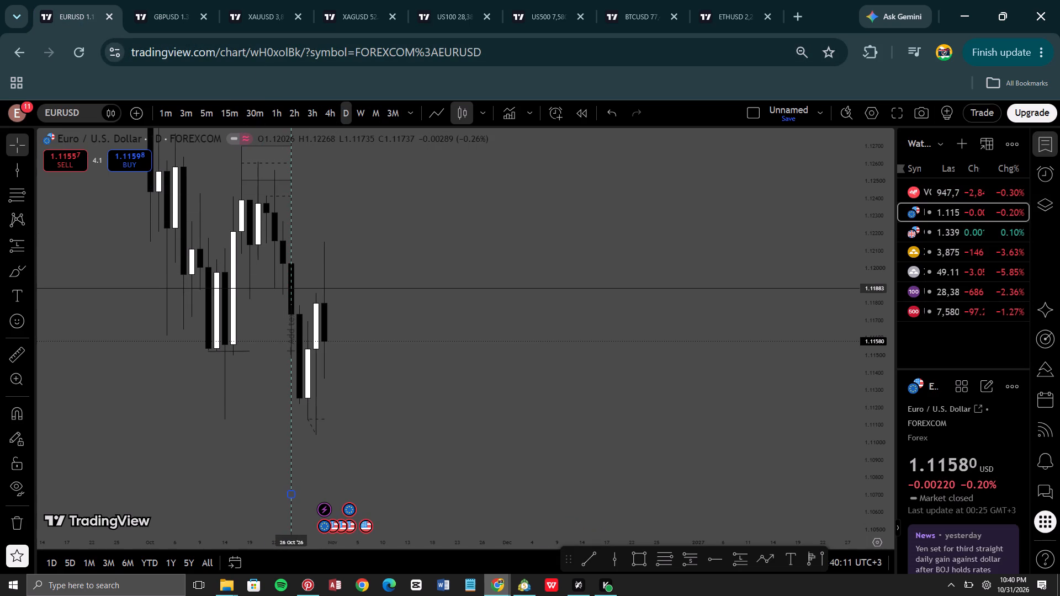
left_click_drag(295, 289, 307, 288)
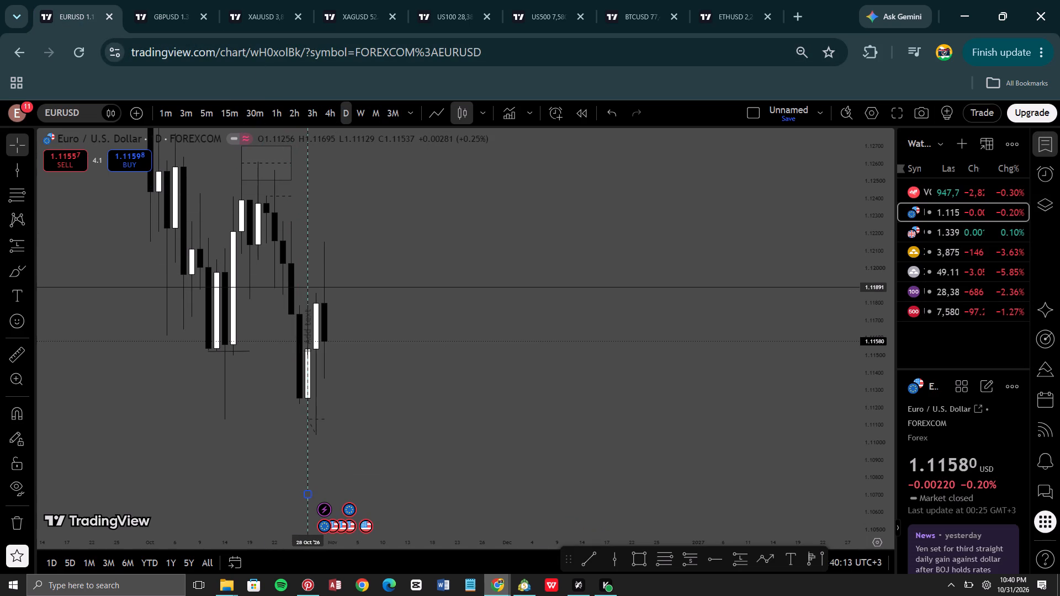
left_click_drag(307, 288, 314, 284)
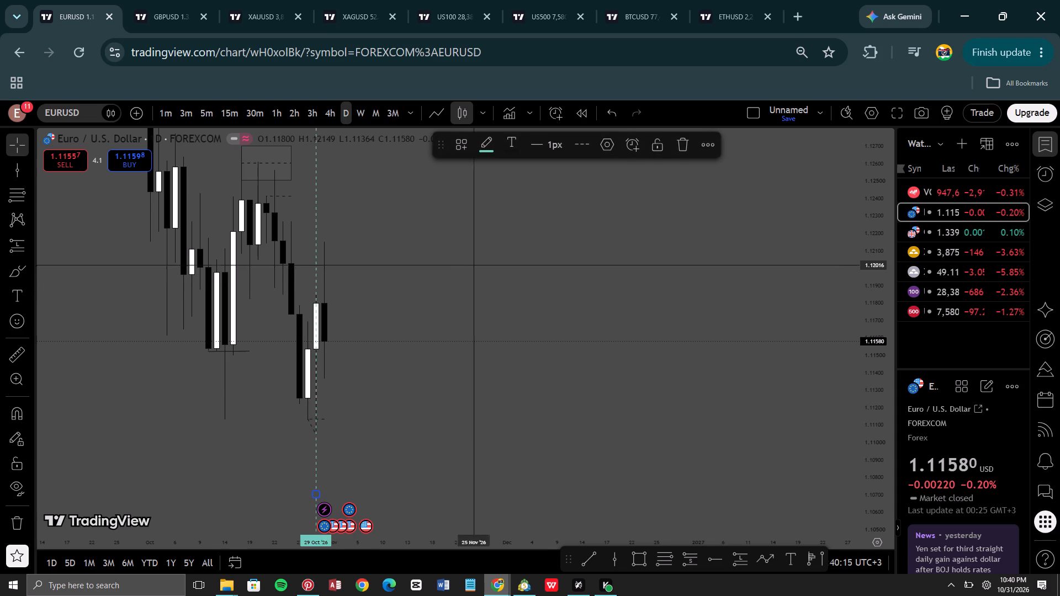
left_click(557, 260)
On the 4-hour EURUSD chart, shift the short dashed trendline to the 28 Oct low and extend it to the 29 Oct 16:00 low.
left_click(328, 109)
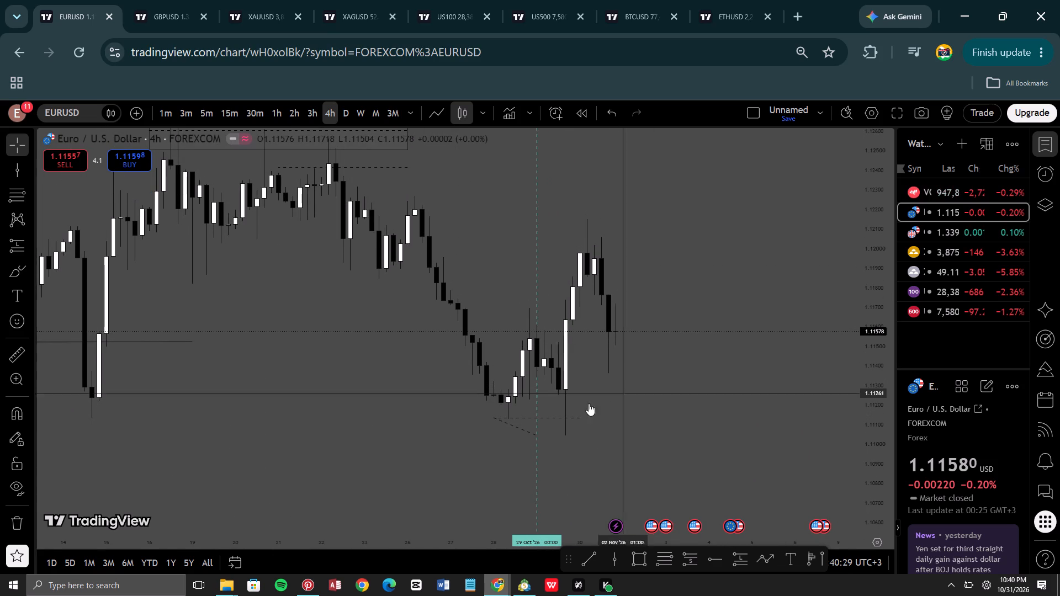
left_click_drag(516, 429, 528, 427)
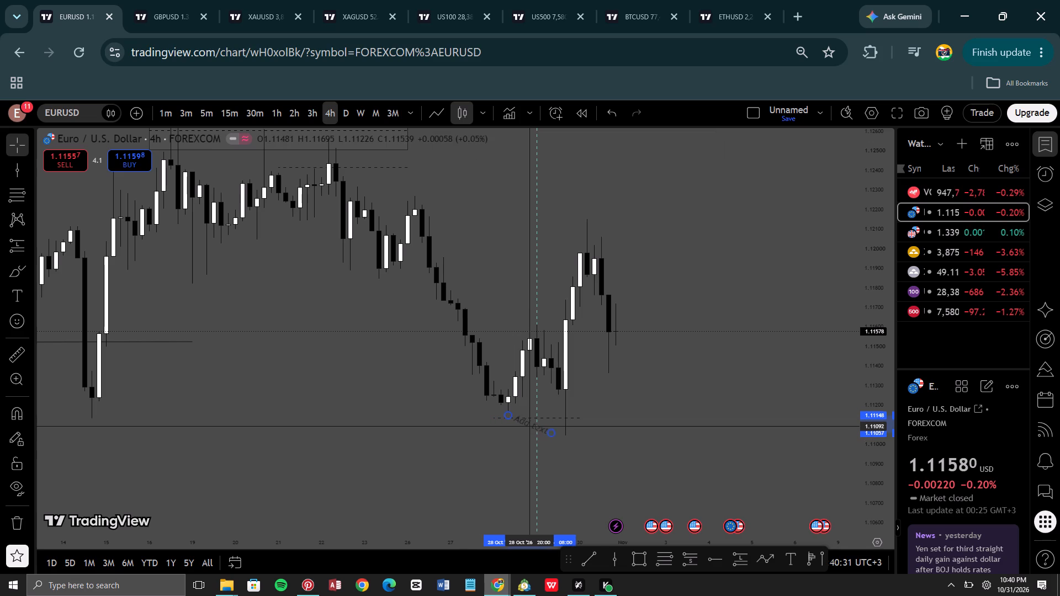
left_click_drag(528, 427, 529, 429)
left_click(654, 418)
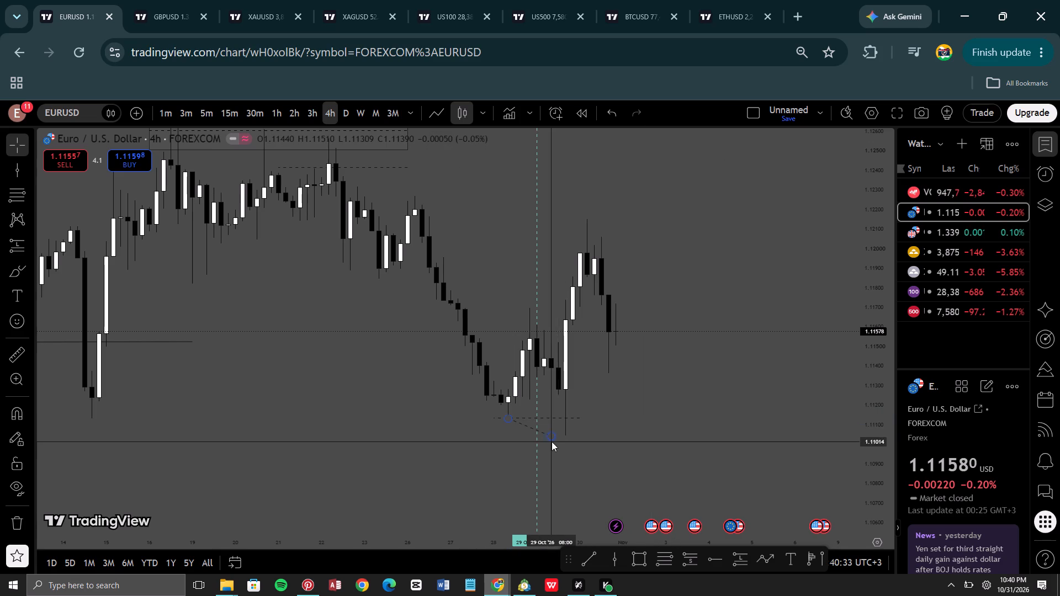
left_click_drag(549, 435, 565, 434)
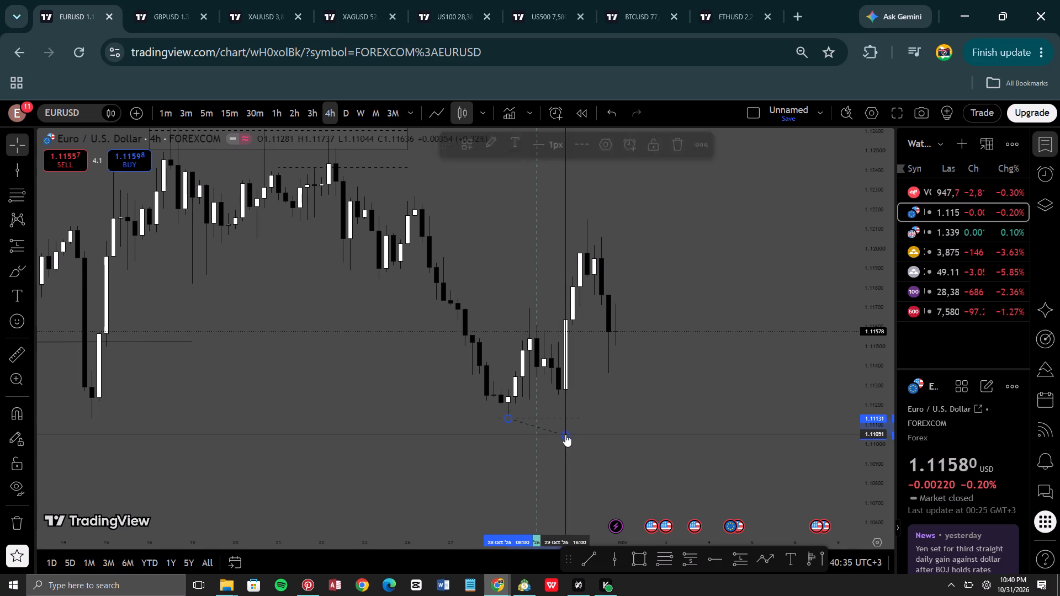
left_click(565, 434, "ctrl")
left_click(686, 418)
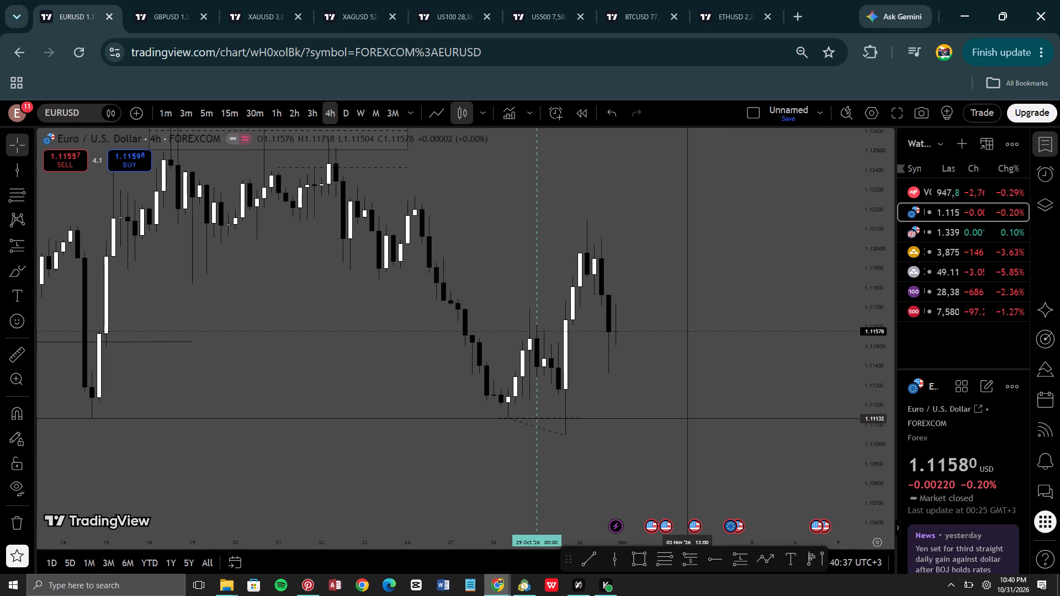
Snap the dashed trendline's later endpoint to the exact 29 Oct 16:00 candle low at 1.11044.
left_click(561, 440)
left_click(564, 438)
left_click_drag(564, 438, 573, 428)
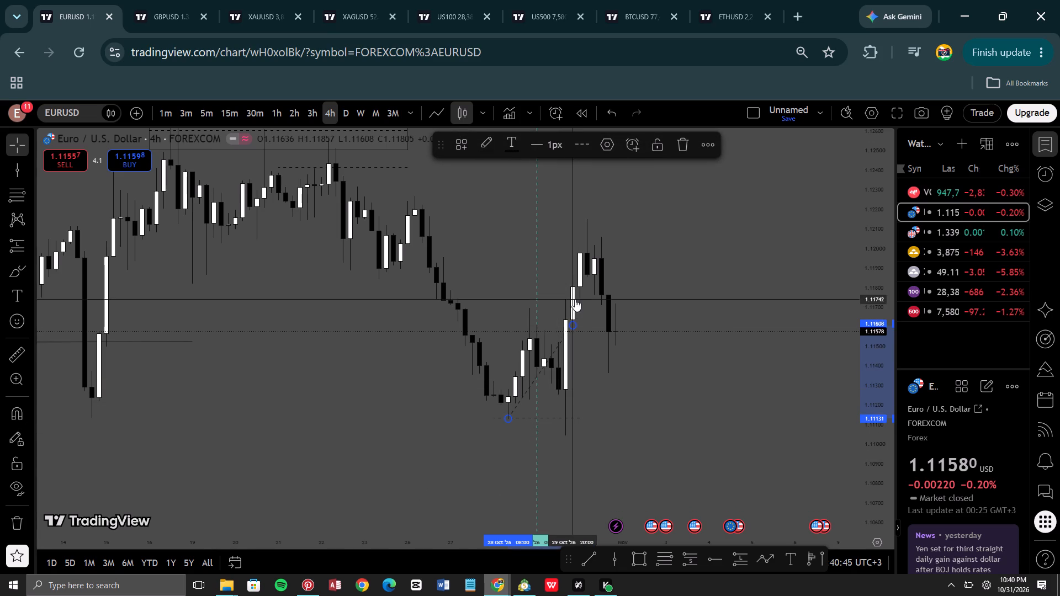
left_click(572, 325)
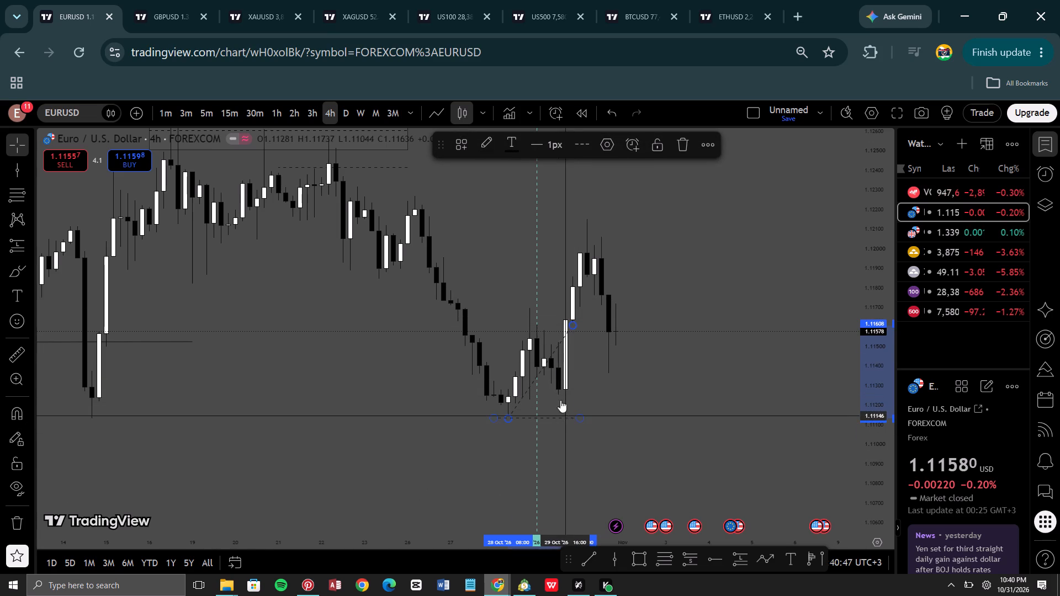
left_click_drag(570, 326, 564, 436)
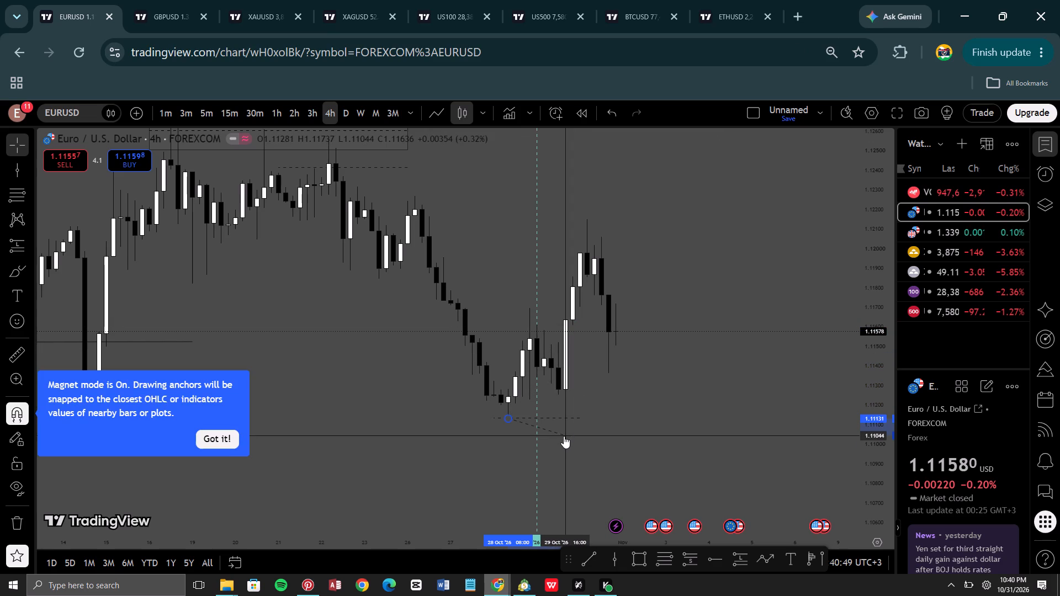
left_click_drag(564, 436, 565, 433)
left_click(565, 433)
left_click(696, 310)
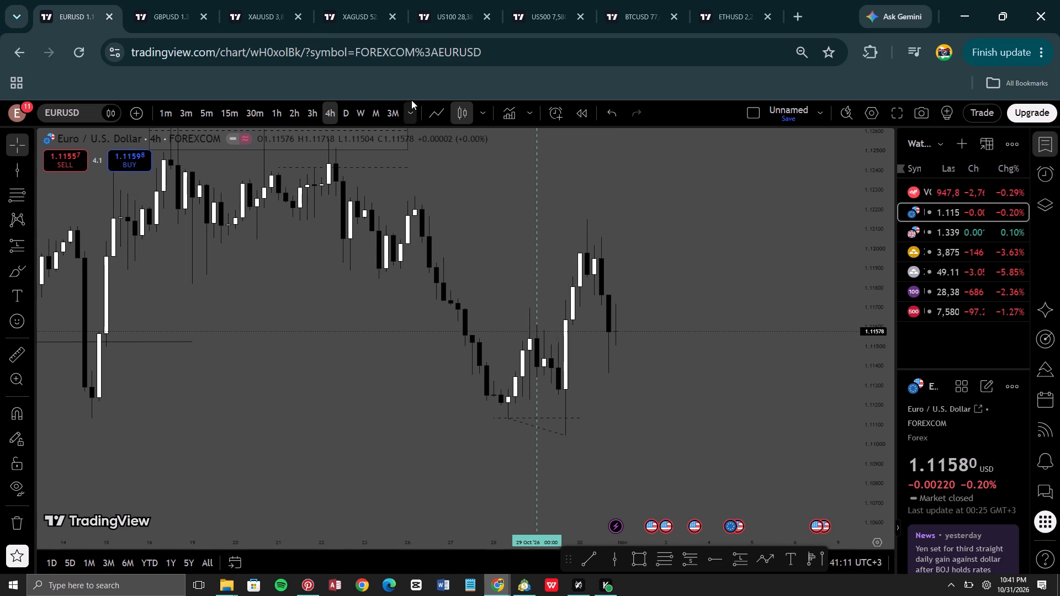
Examine GBPUSD price action around the 29 Oct vertical line on the daily, 4-hour, 1-hour and 30-minute timeframes.
left_click(151, 0)
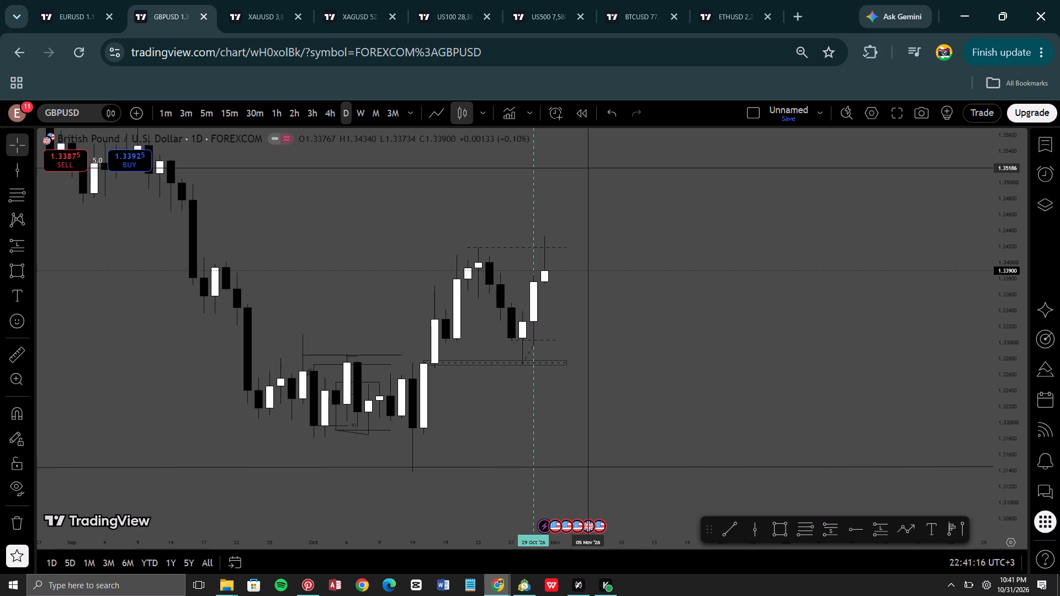
left_click_drag(793, 261, 864, 271)
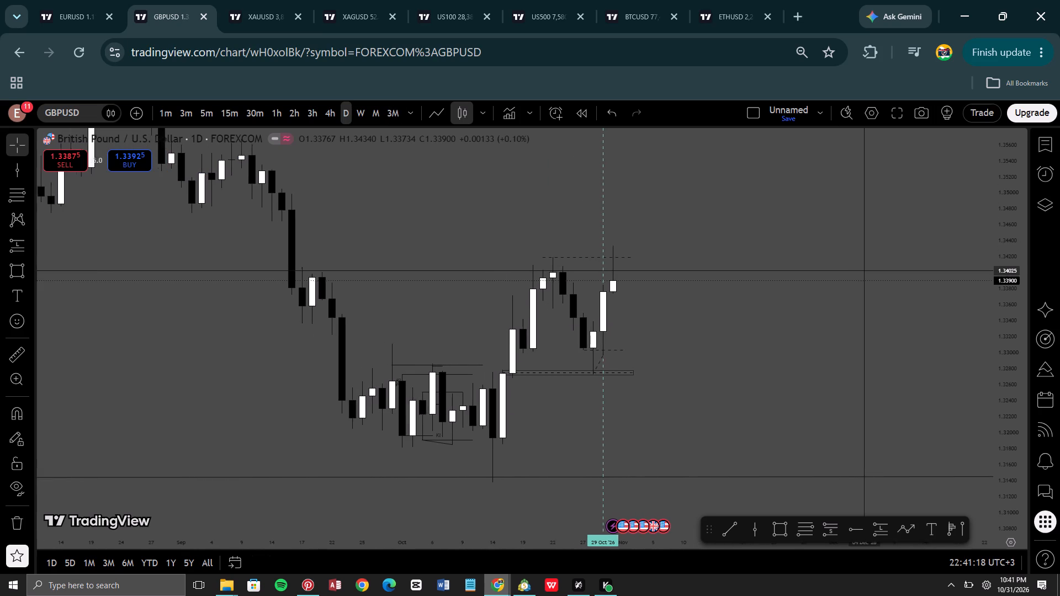
left_click_drag(854, 326, 867, 208)
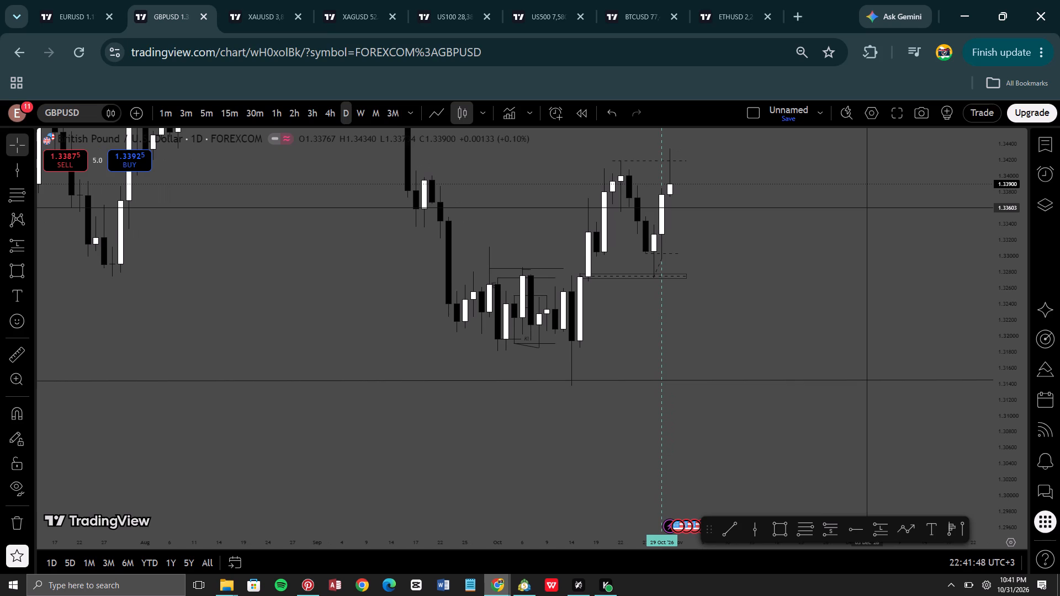
left_click_drag(845, 216, 804, 331)
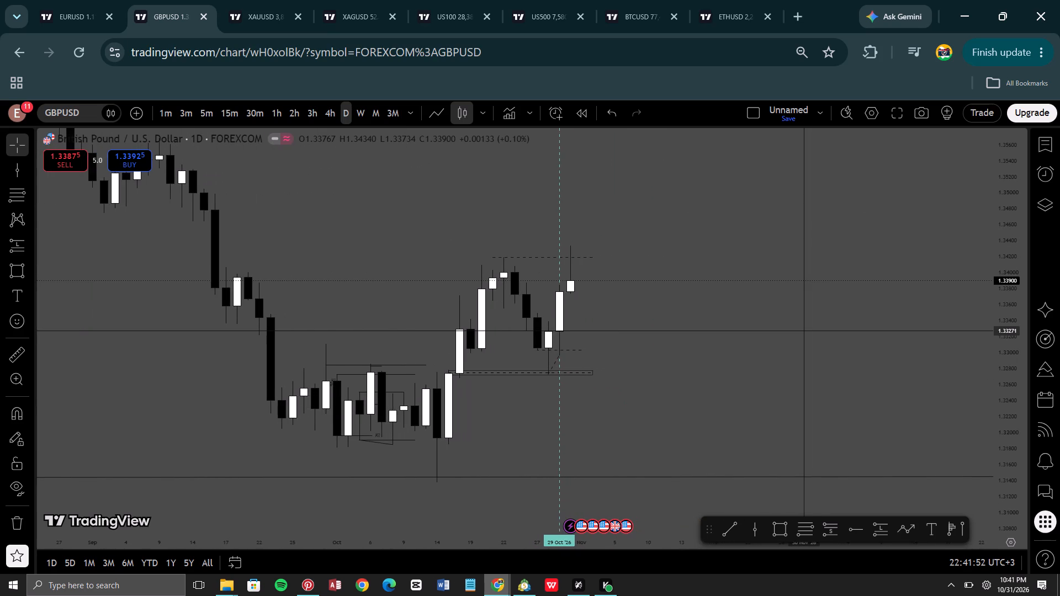
left_click(324, 114)
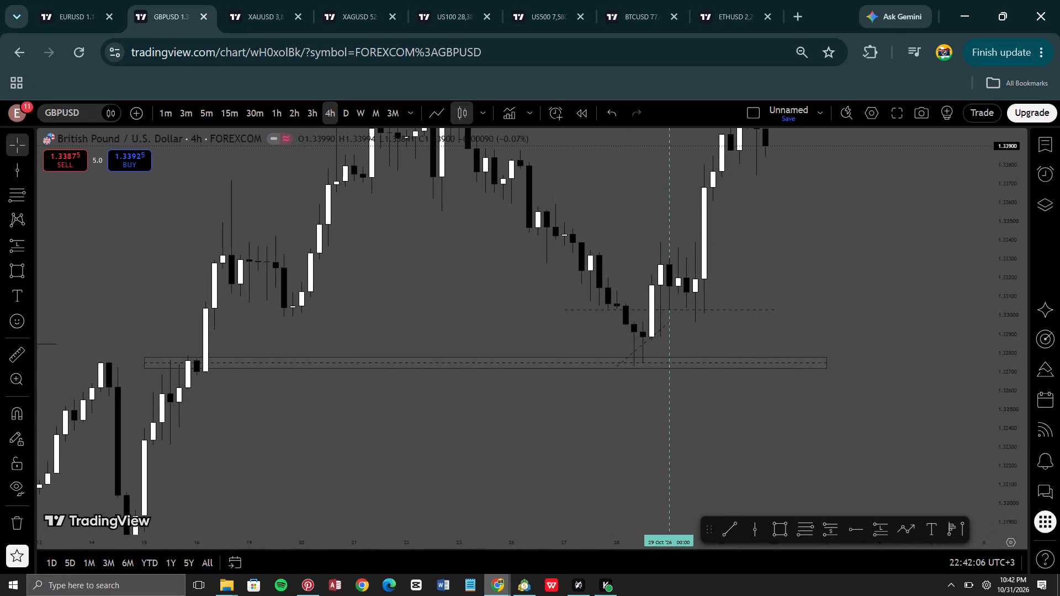
left_click_drag(936, 295, 819, 315)
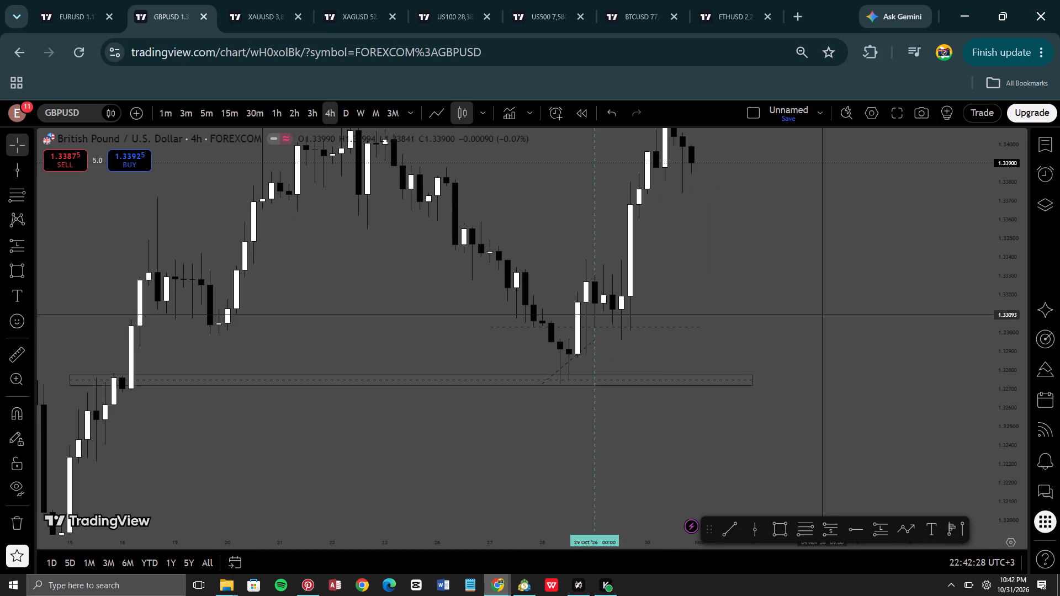
left_click(281, 114)
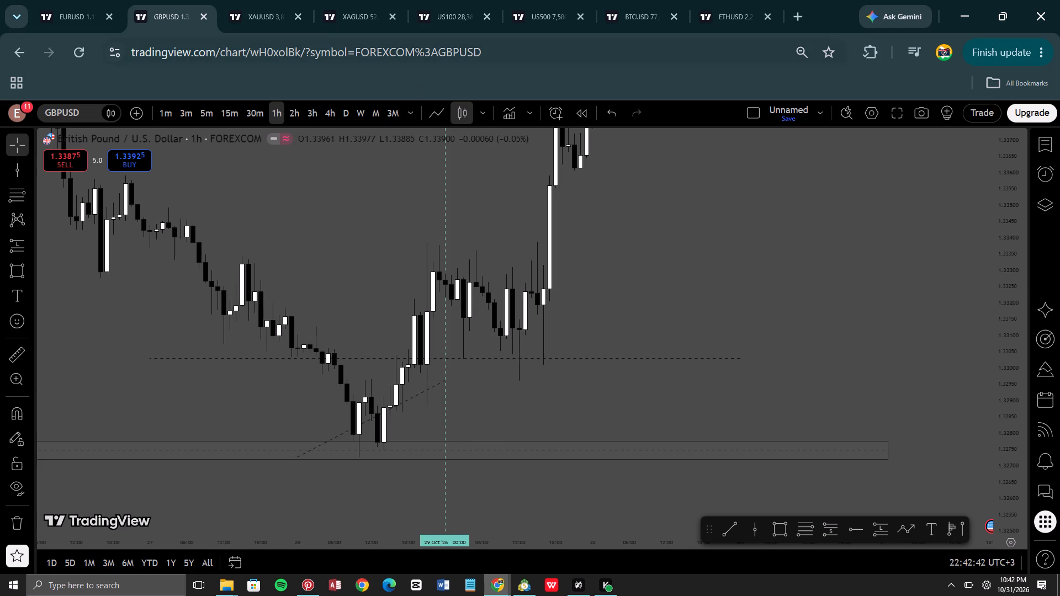
left_click(258, 116)
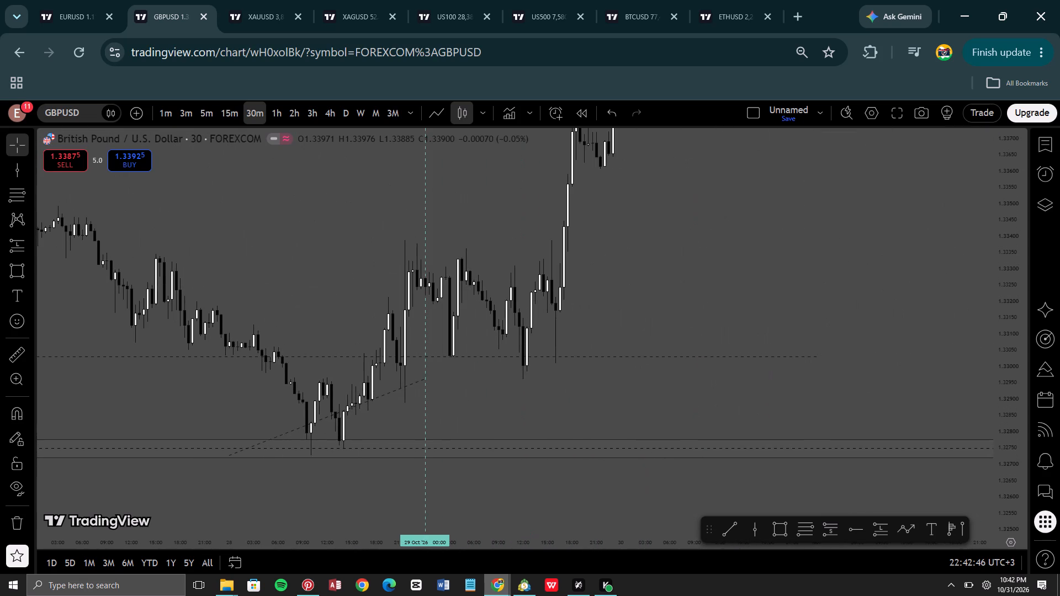
On the 15-minute GBPUSD chart, reposition the dashed trendline to run from the later 28 Oct low to the lowest 29 Oct low.
left_click(227, 110)
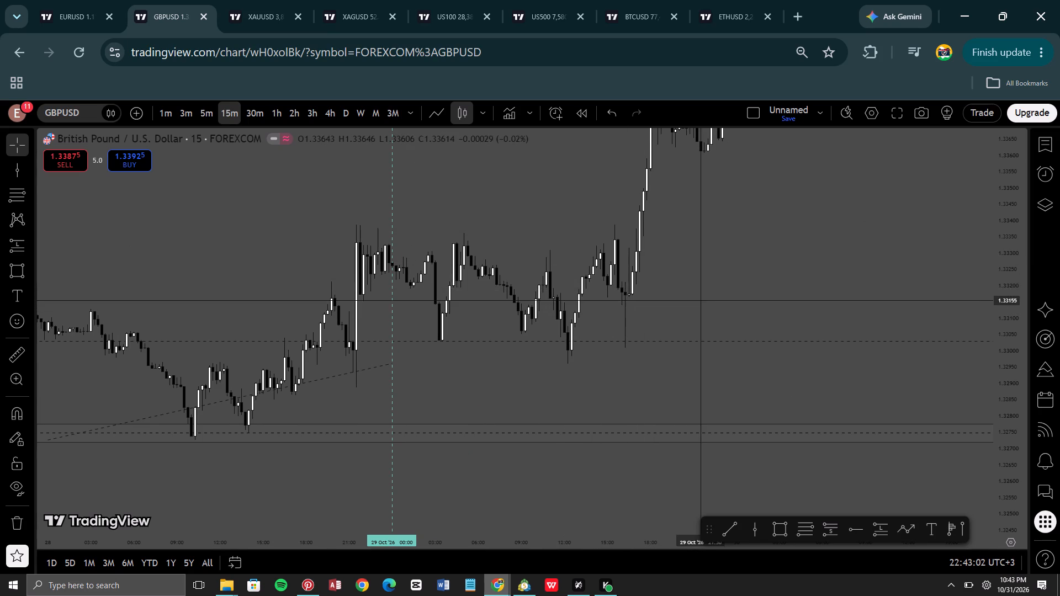
left_click_drag(1020, 201, 983, 431)
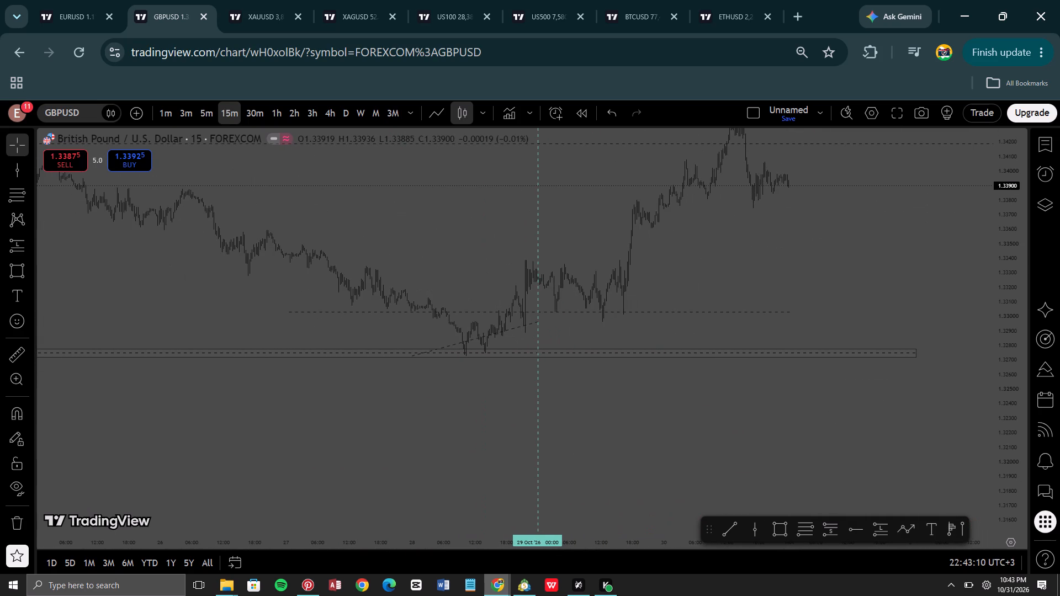
left_click_drag(504, 335, 530, 330)
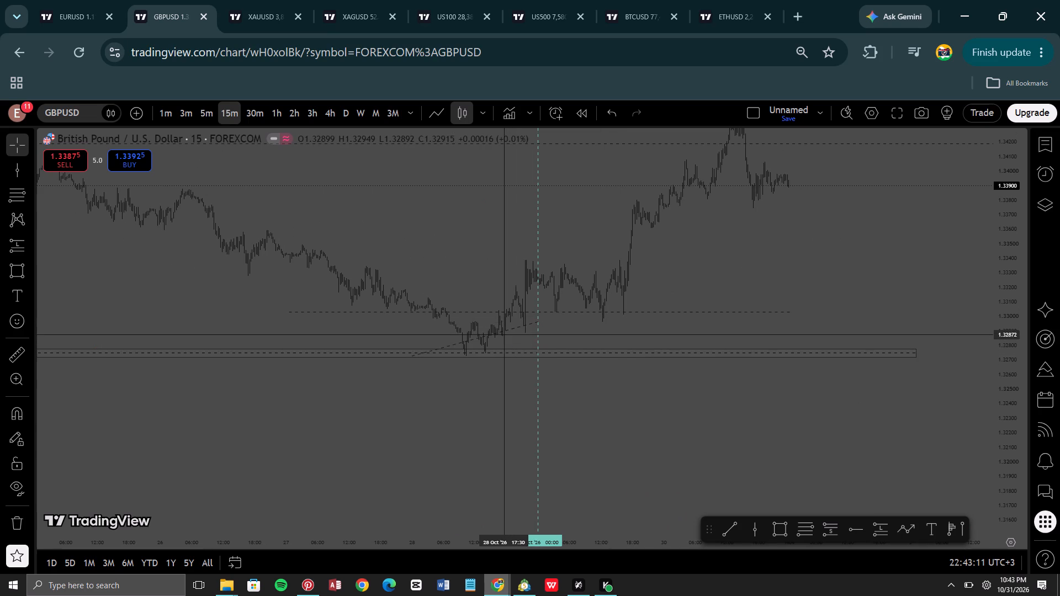
left_click_drag(530, 330, 534, 333)
left_click(435, 220)
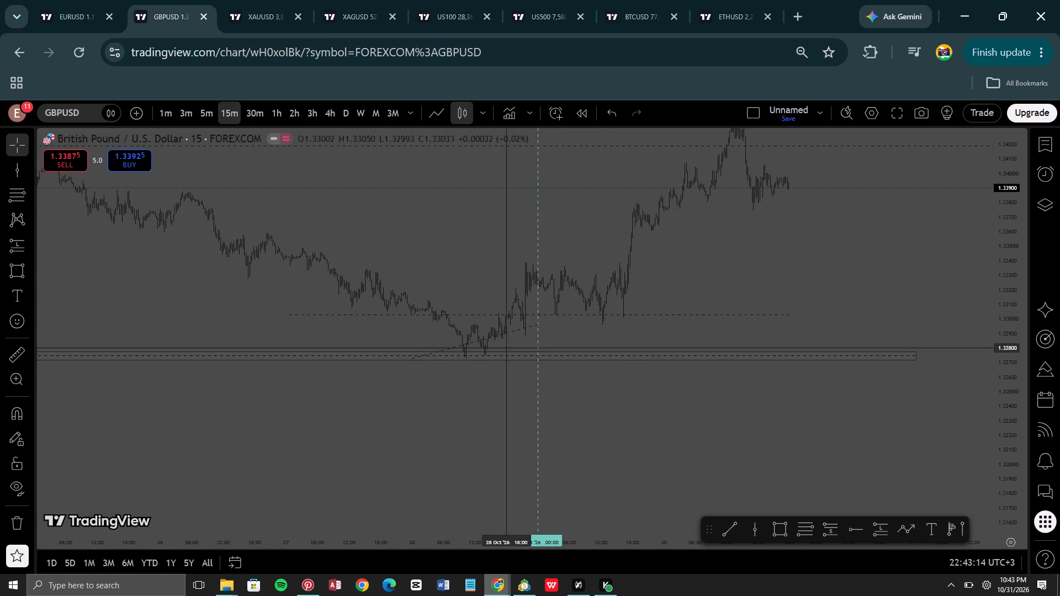
left_click_drag(492, 336, 549, 335)
left_click_drag(596, 326, 603, 325)
left_click(736, 267)
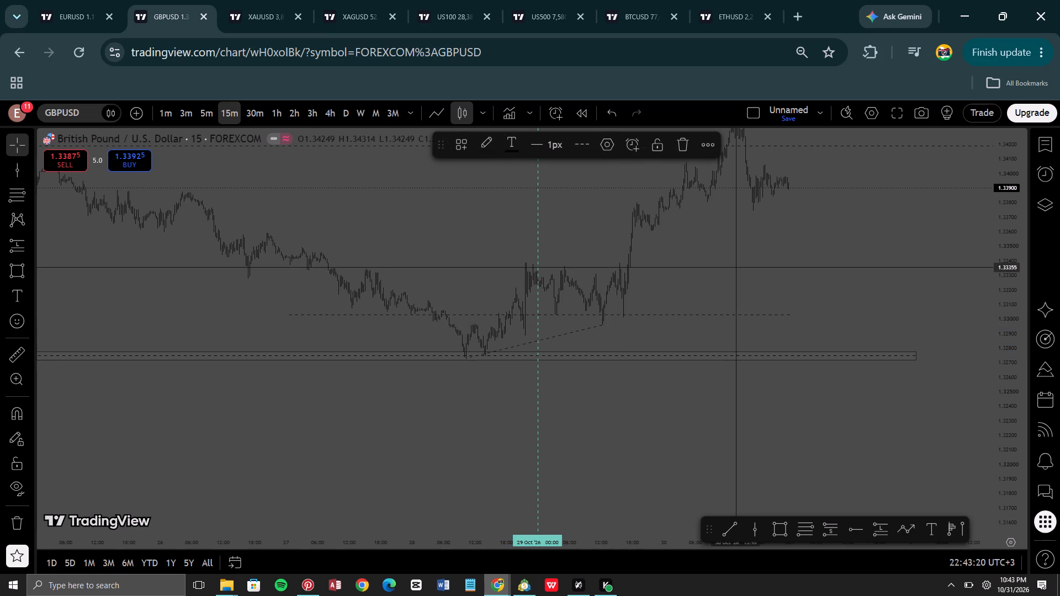
Review the EURUSD chart's marked levels and recent lows on the 4-hour timeframe and its broader price swings on the daily timeframe.
left_click(83, 0)
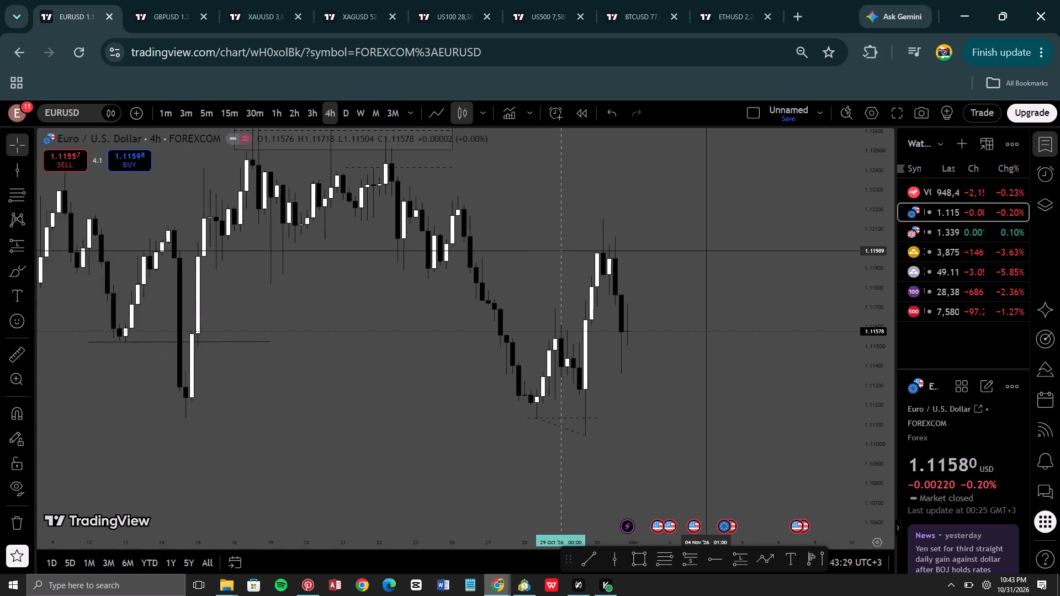
left_click_drag(881, 201, 887, 331)
left_click_drag(702, 188, 823, 254)
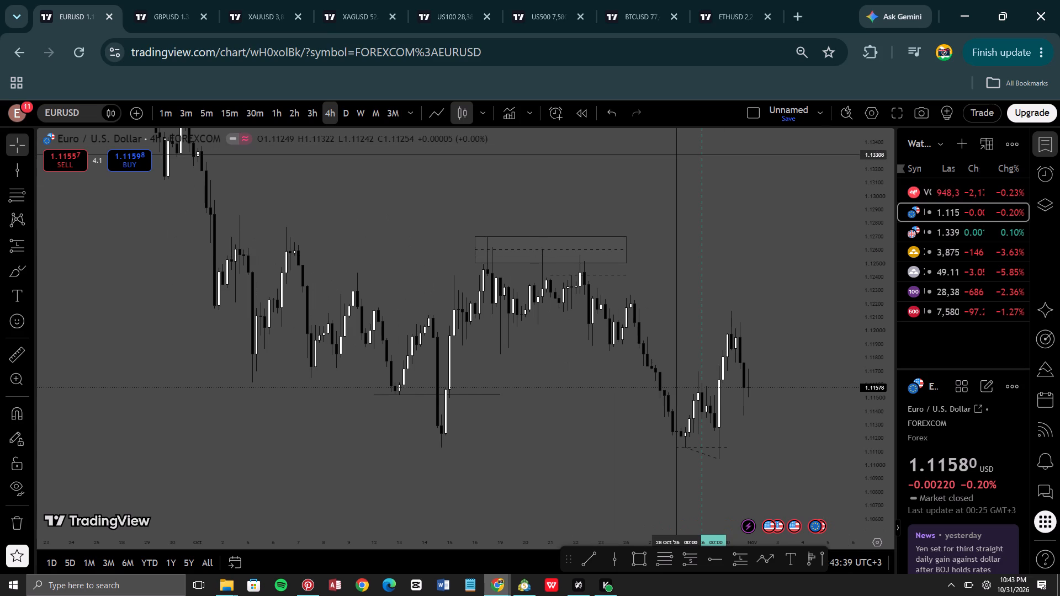
left_click(345, 122)
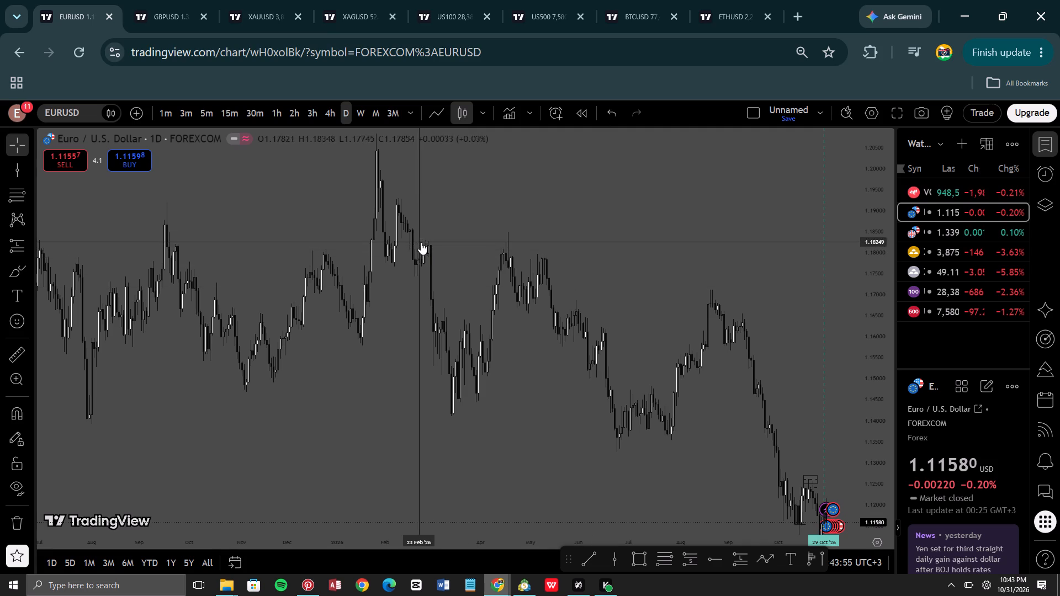
left_click_drag(545, 234, 374, 164)
left_click_drag(530, 247, 428, 221)
left_click_drag(447, 200, 454, 252)
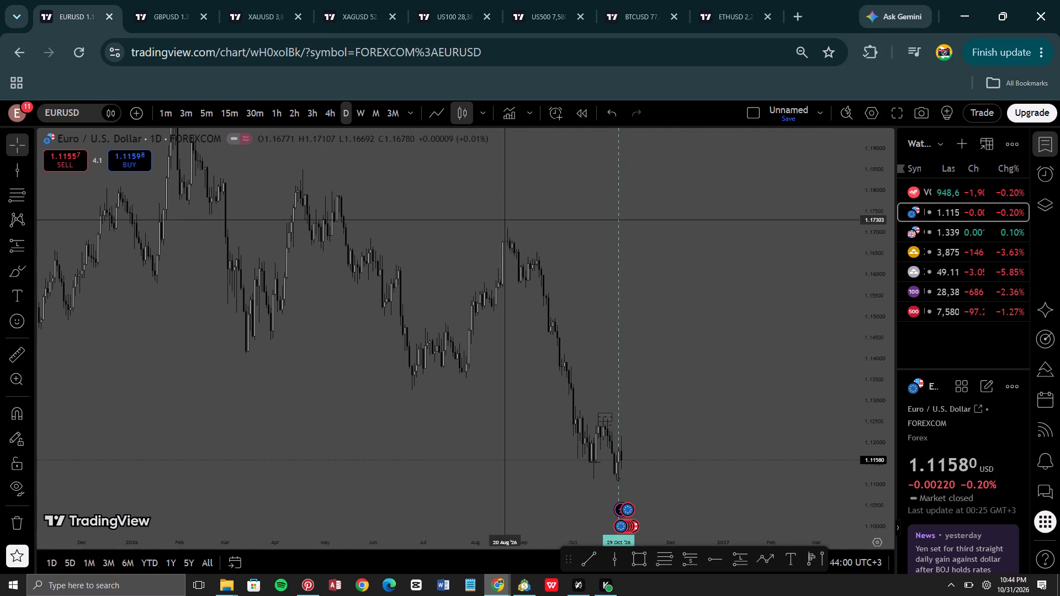
Switch to the XAUUSD daily chart and dismiss the connection-limit notice.
left_click(232, 0)
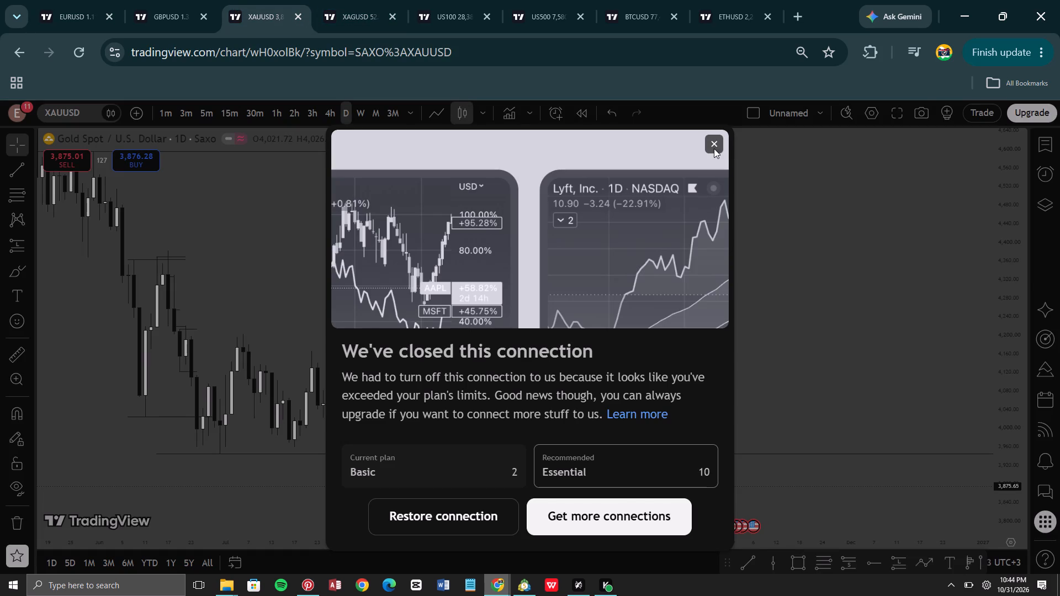
left_click(714, 148)
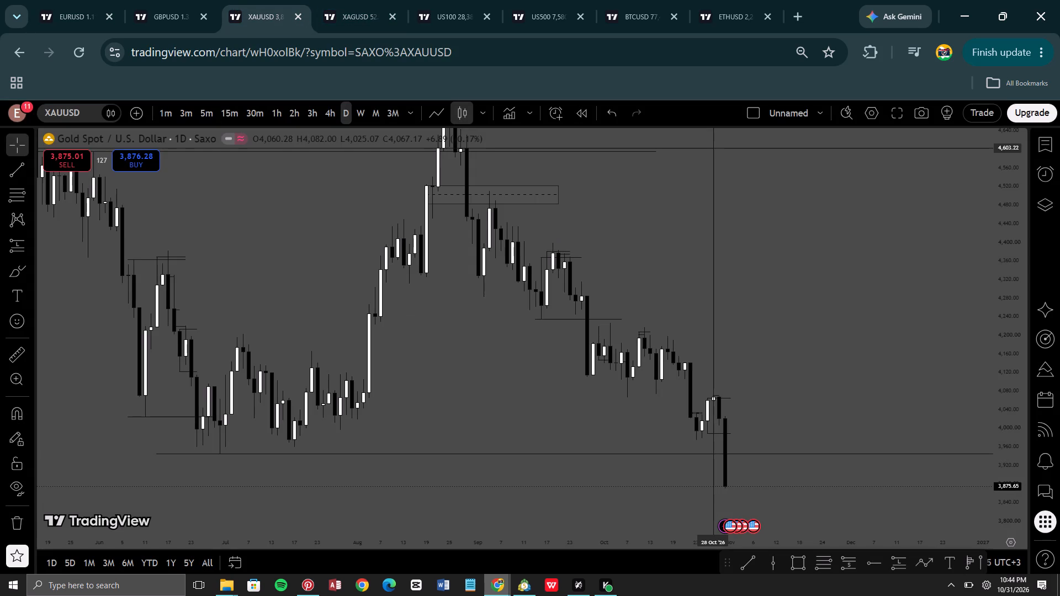
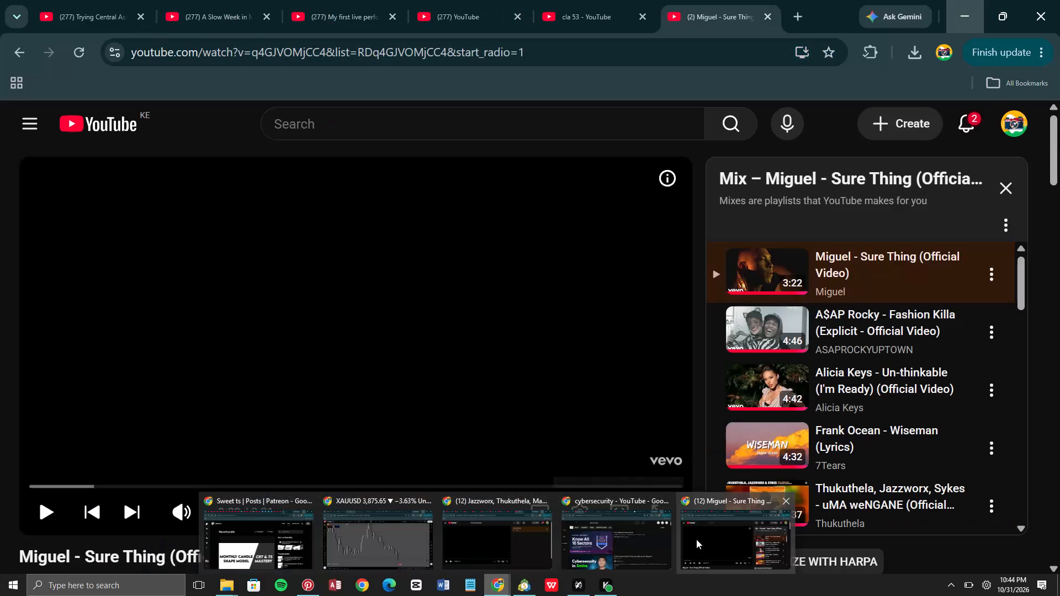
Switch to the browser window with the YouTube mix for Miguel - Sure Thing.
left_click(696, 539)
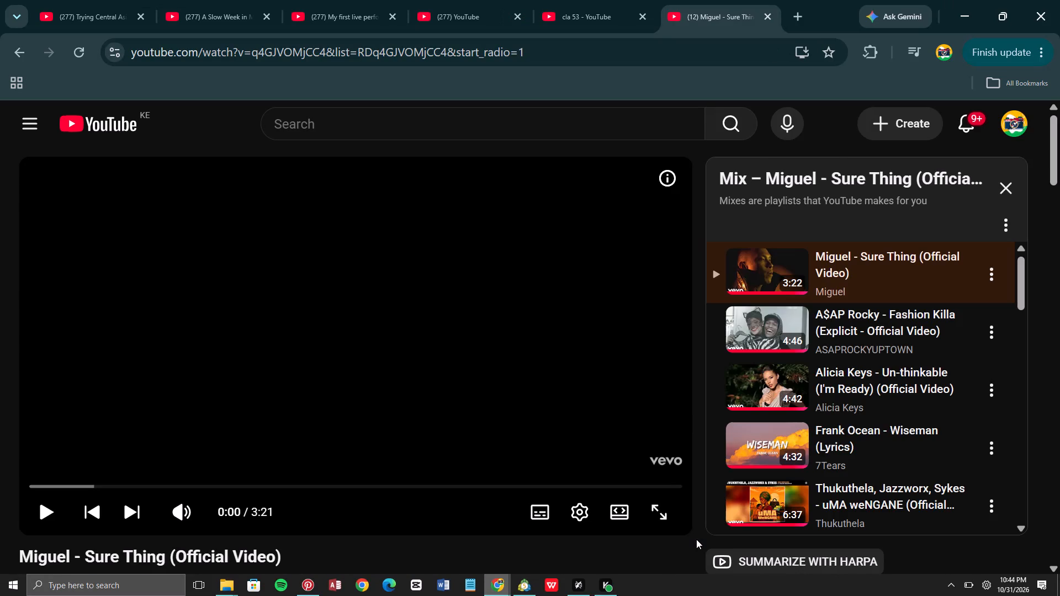
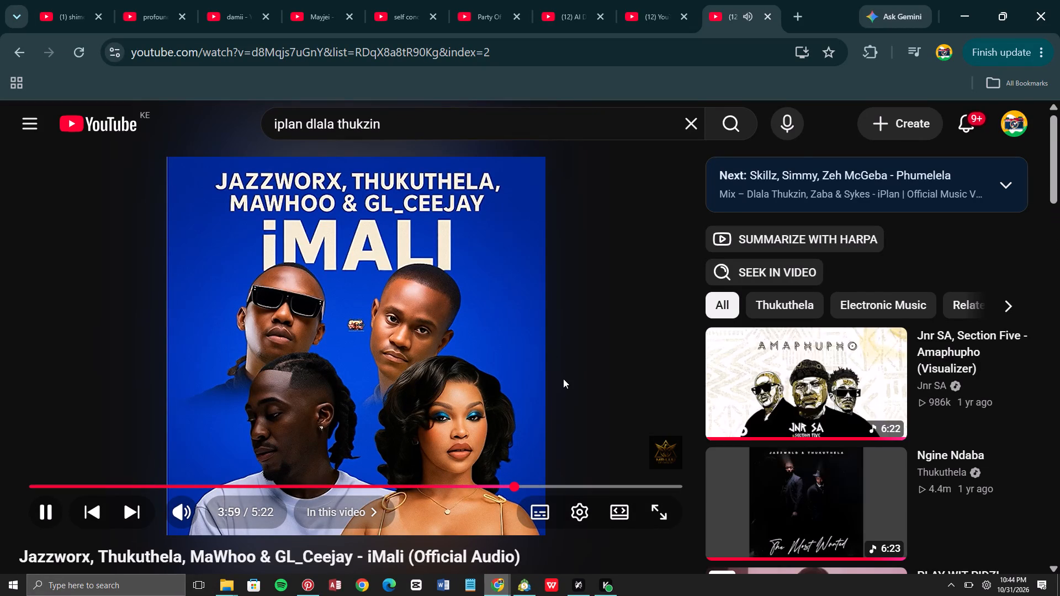
Play the Jnr SA, Section Five - Amaphupho (Visualizer) mix from the suggested videos.
scroll(697, 348, "down", 5)
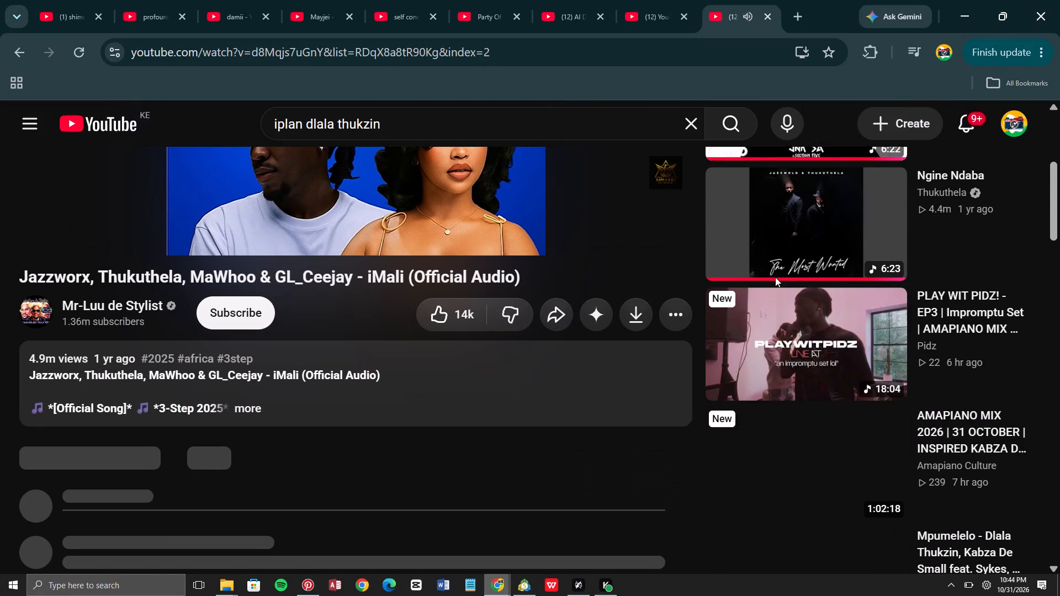
scroll(784, 268, "up", 6)
left_click(778, 333)
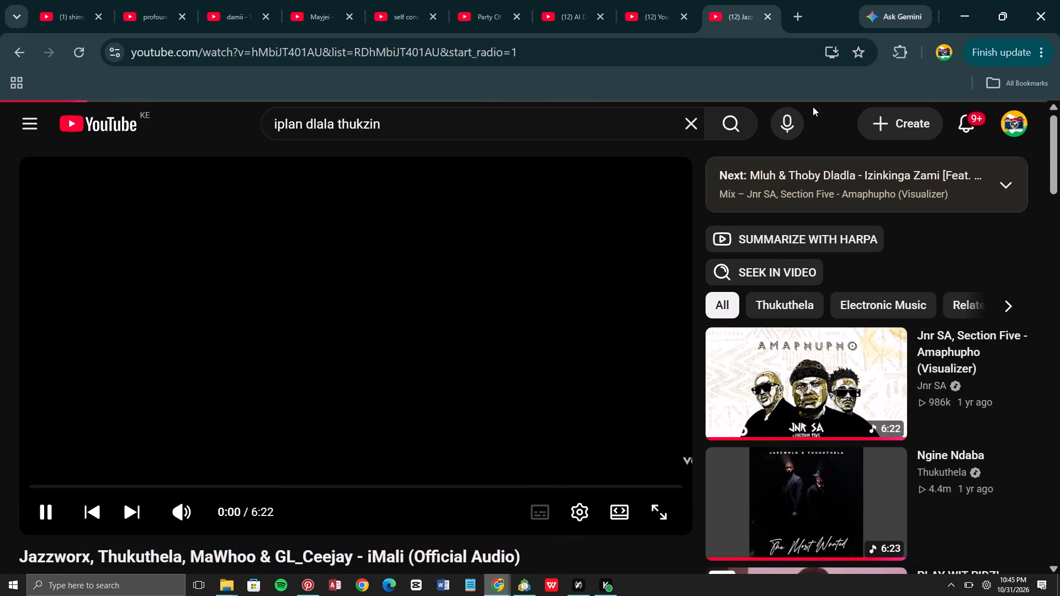
Switch to MetaTrader 5 and show the Step Index 500 chart on the H4 timeframe at its latest candles.
left_click(522, 589)
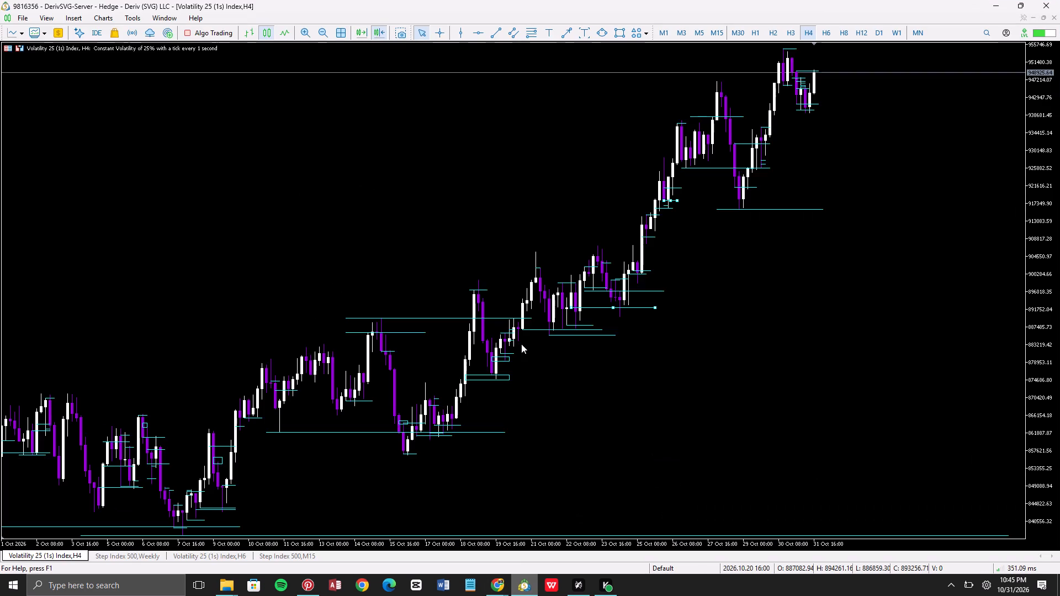
left_click(112, 555)
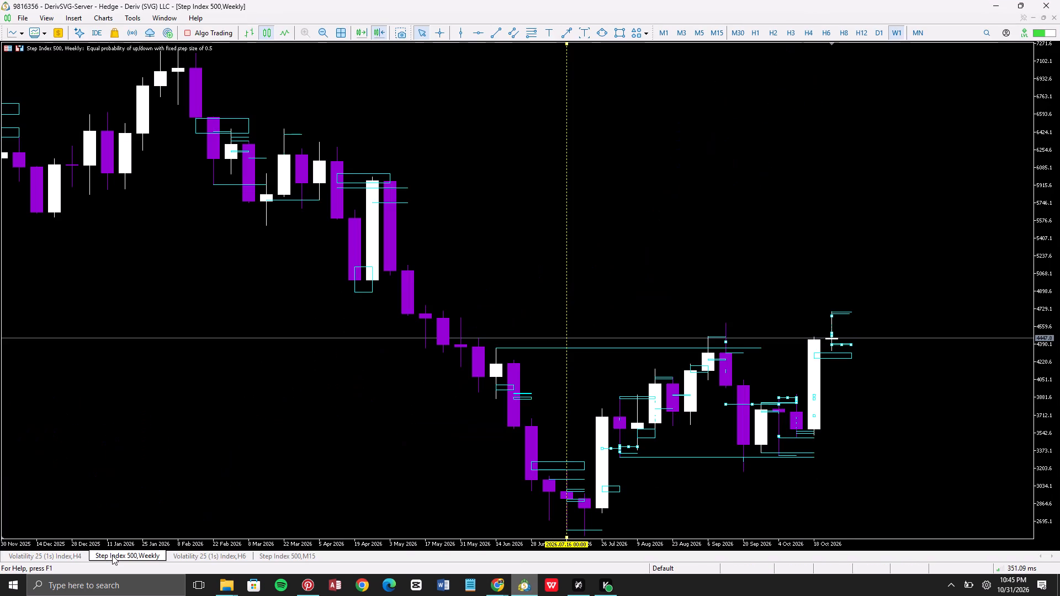
left_click(804, 31)
scroll(733, 113, "up", 5, "ctrl")
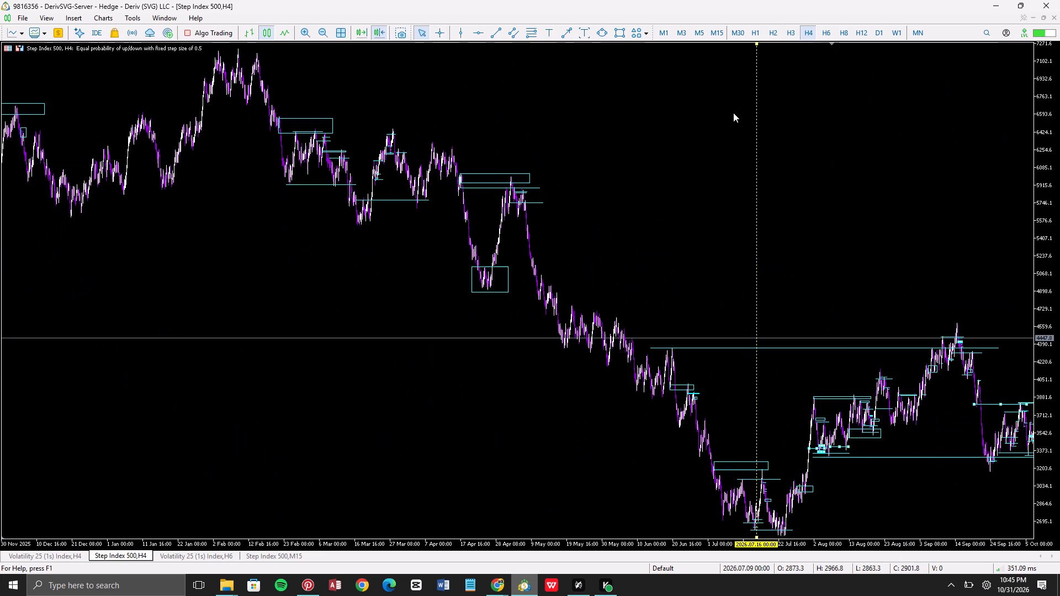
key("End")
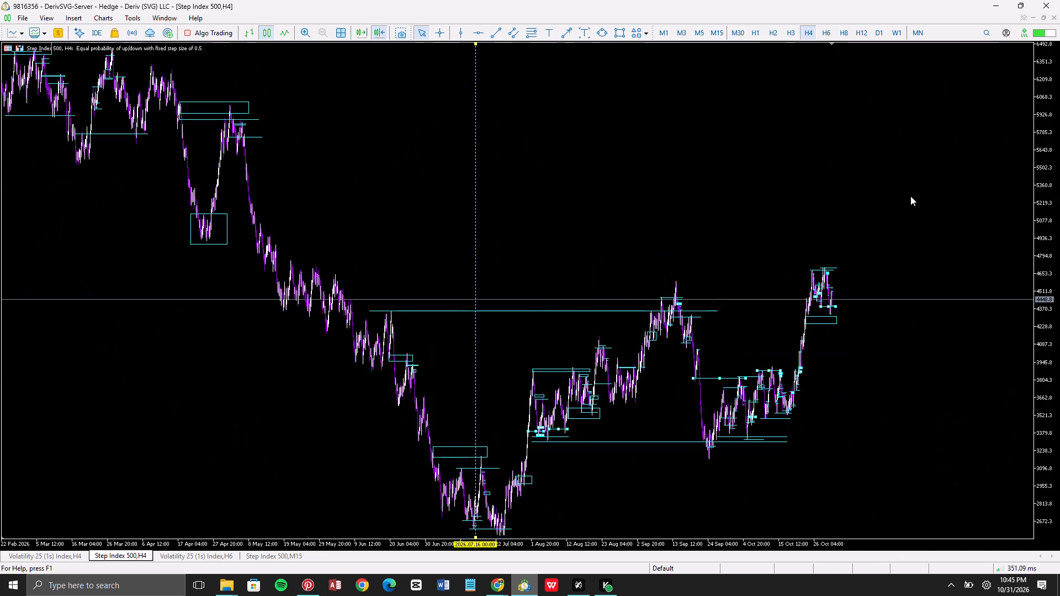
scroll(910, 196, "down", 8, "ctrl")
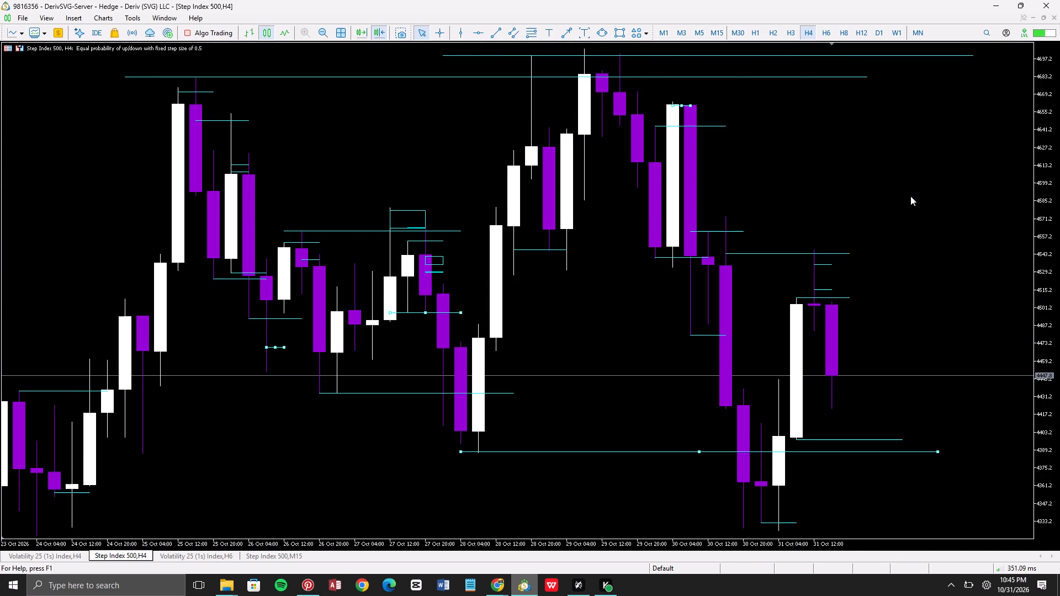
left_click_drag(1045, 152, 1043, 192)
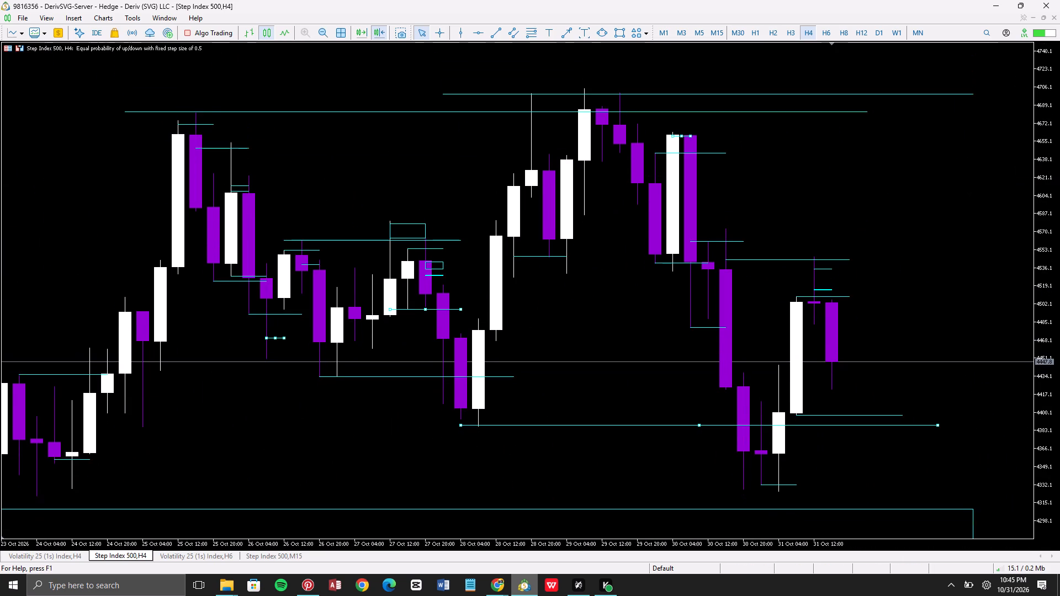
Examine the Step Index 500 price action and marked levels from 23 to 31 Oct on the H1 timeframe.
left_click(760, 19)
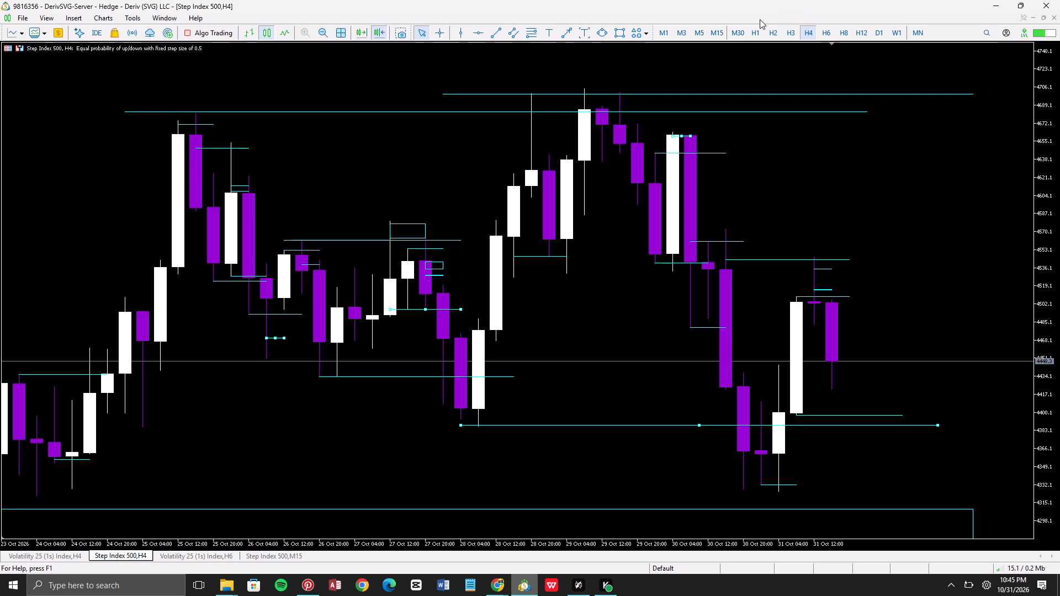
left_click(754, 33)
scroll(701, 100, "up", 3, "ctrl")
scroll(701, 100, "down", 2, "ctrl")
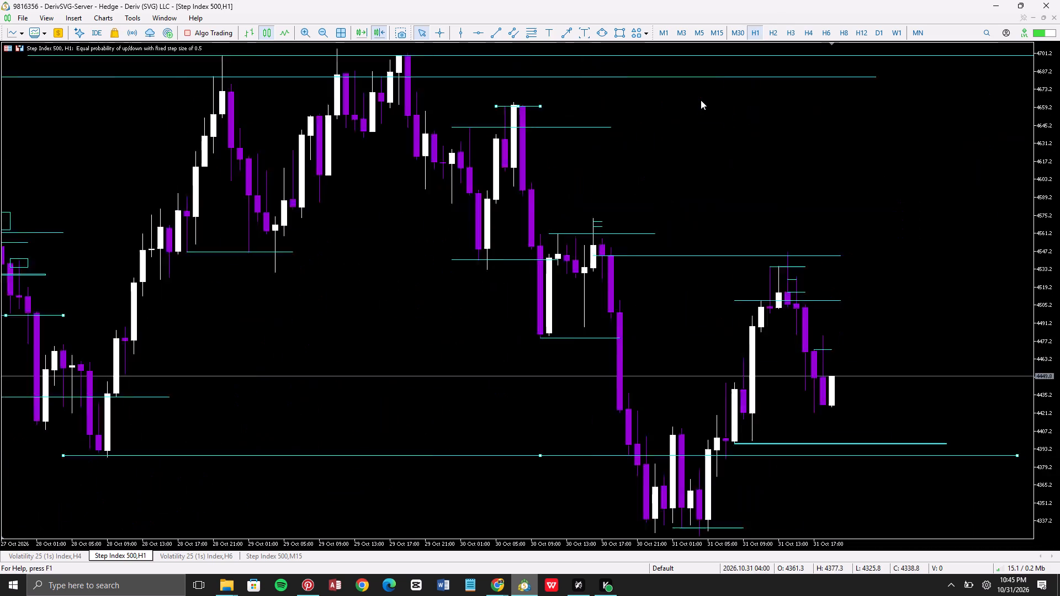
scroll(701, 100, "down", 2, "ctrl")
scroll(701, 100, "up", 3, "ctrl")
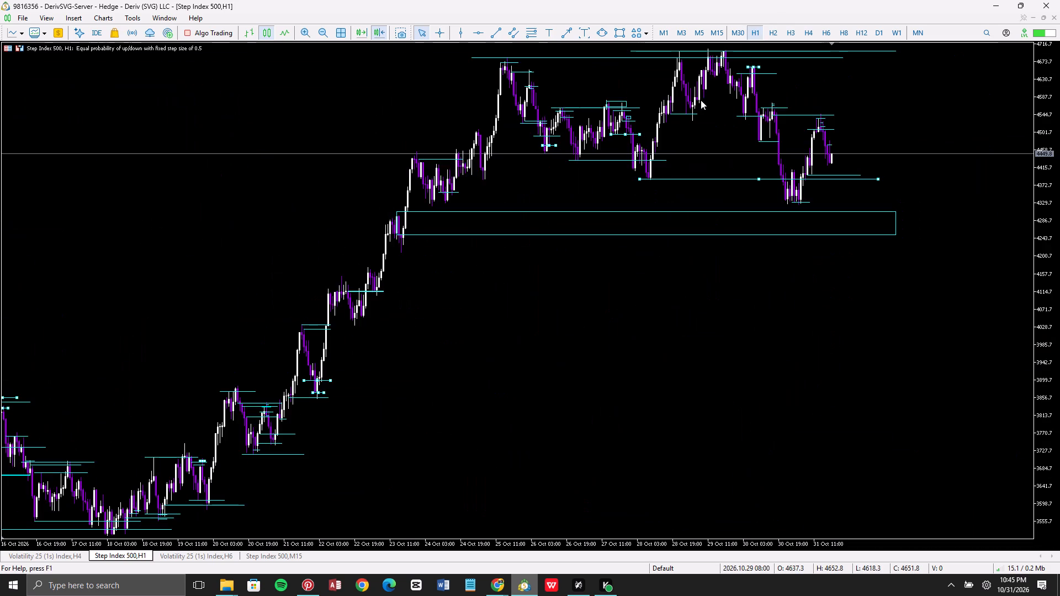
scroll(701, 100, "down", 3, "ctrl")
scroll(701, 100, "up", 3, "ctrl")
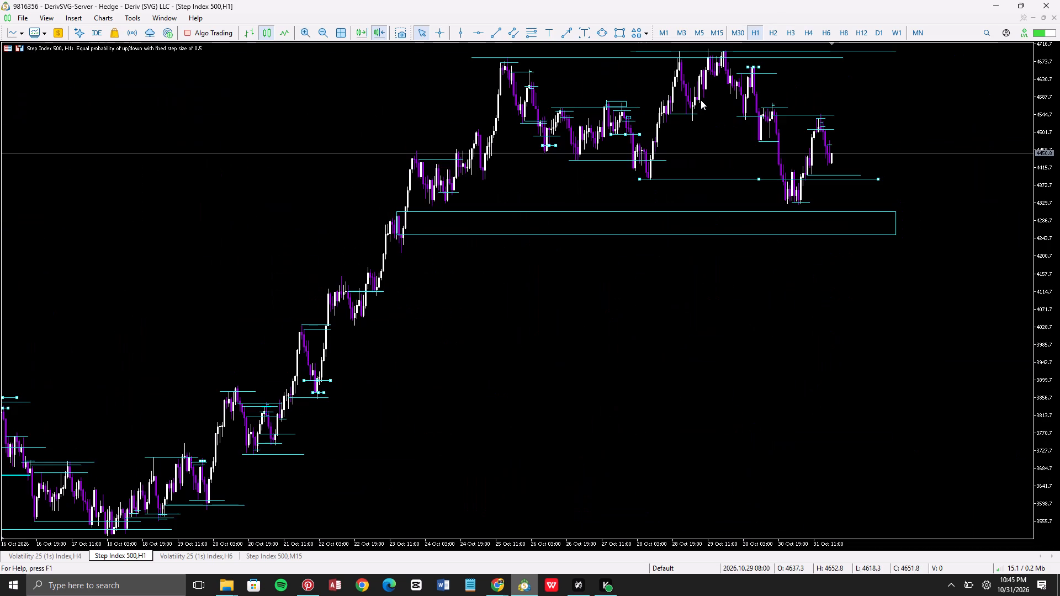
scroll(701, 100, "down", 1, "ctrl")
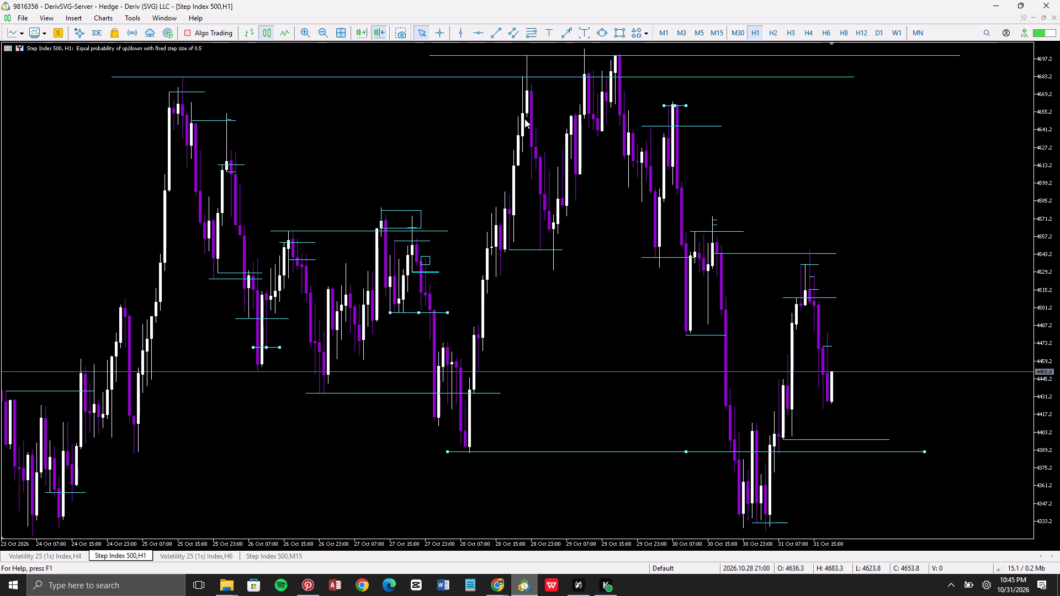
left_click_drag(524, 119, 589, 122)
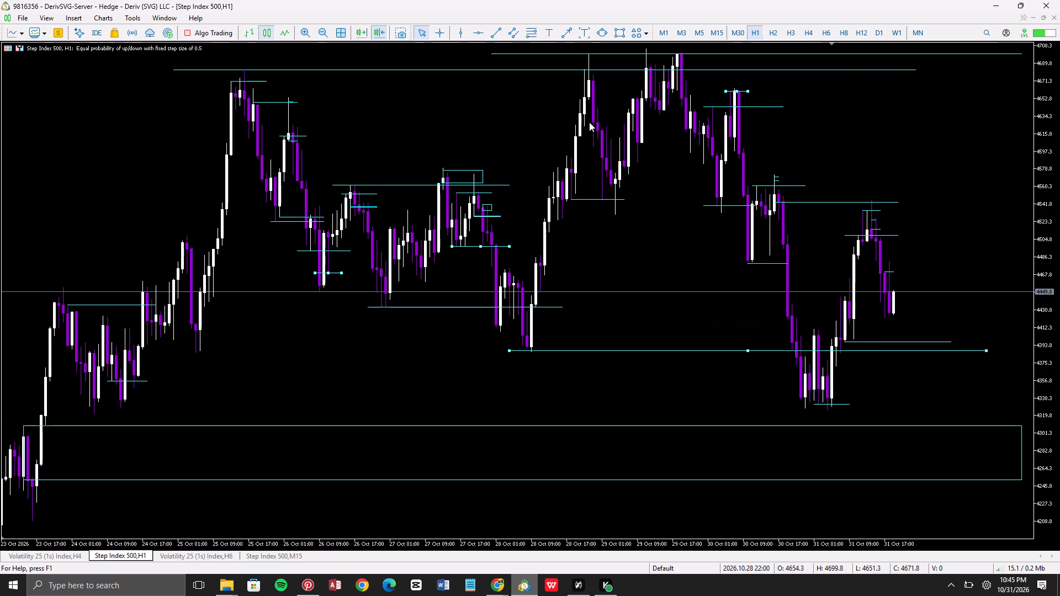
left_click_drag(508, 164, 540, 183)
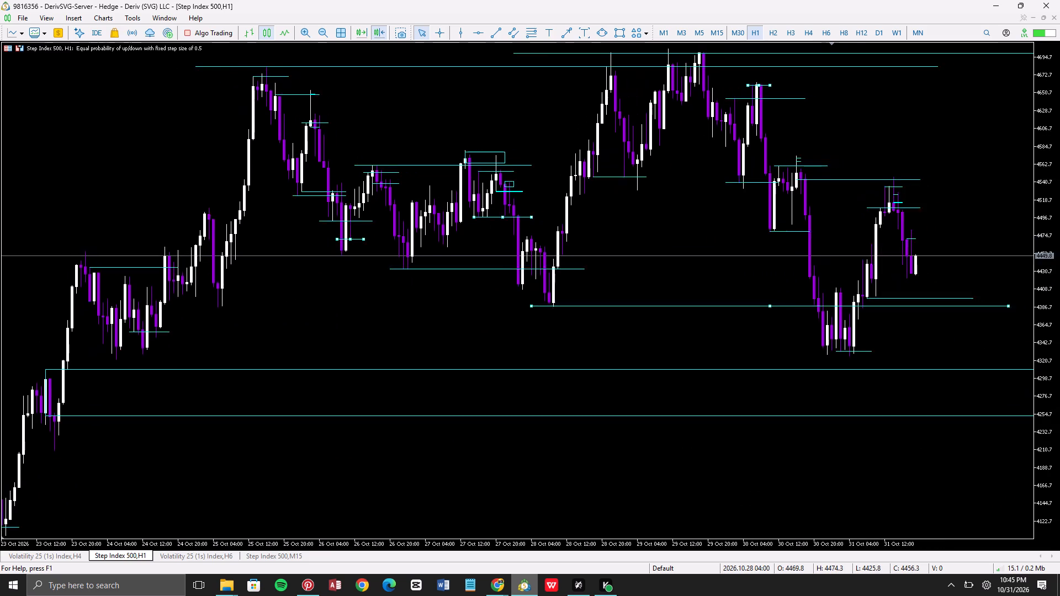
left_click_drag(540, 183, 530, 220)
left_click_drag(530, 220, 523, 234)
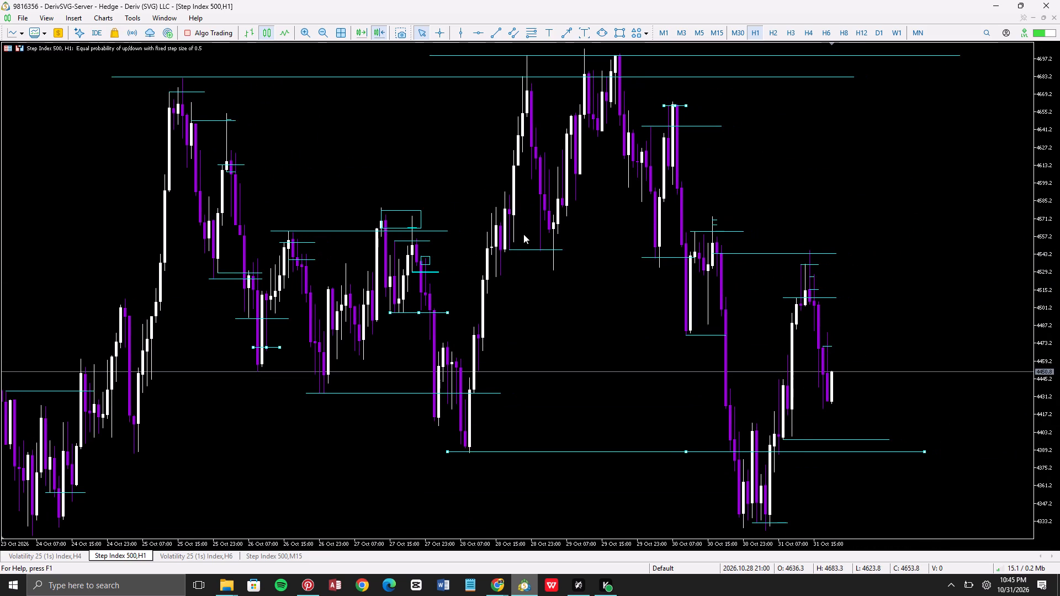
left_click_drag(366, 136, 482, 156)
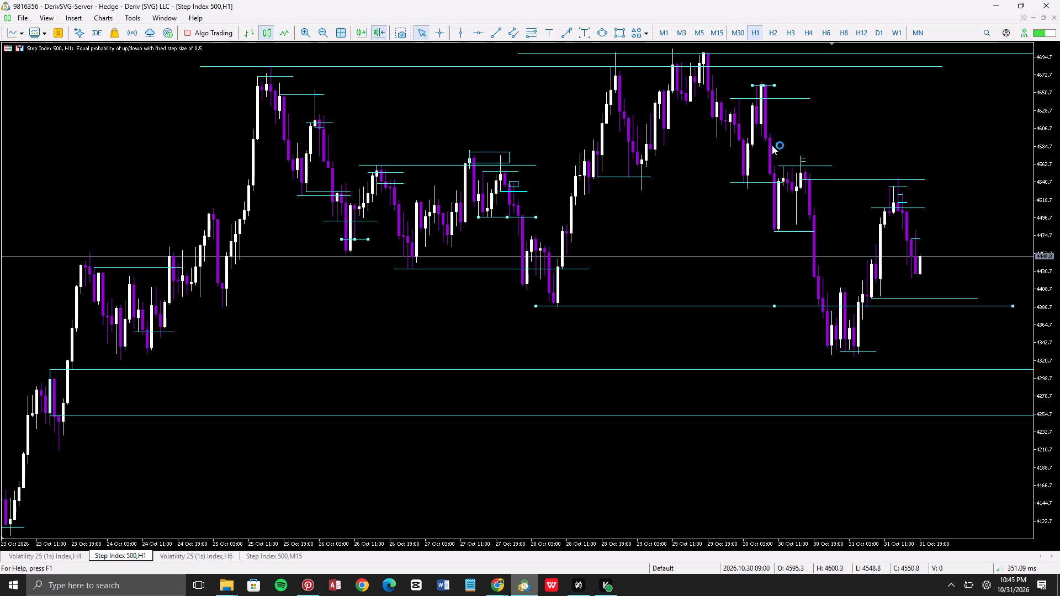
Compare the late-October Step Index 500 swings on the H4 and H6 timeframes, ending on H4.
left_click(814, 30)
scroll(708, 166, "down", 2, "ctrl")
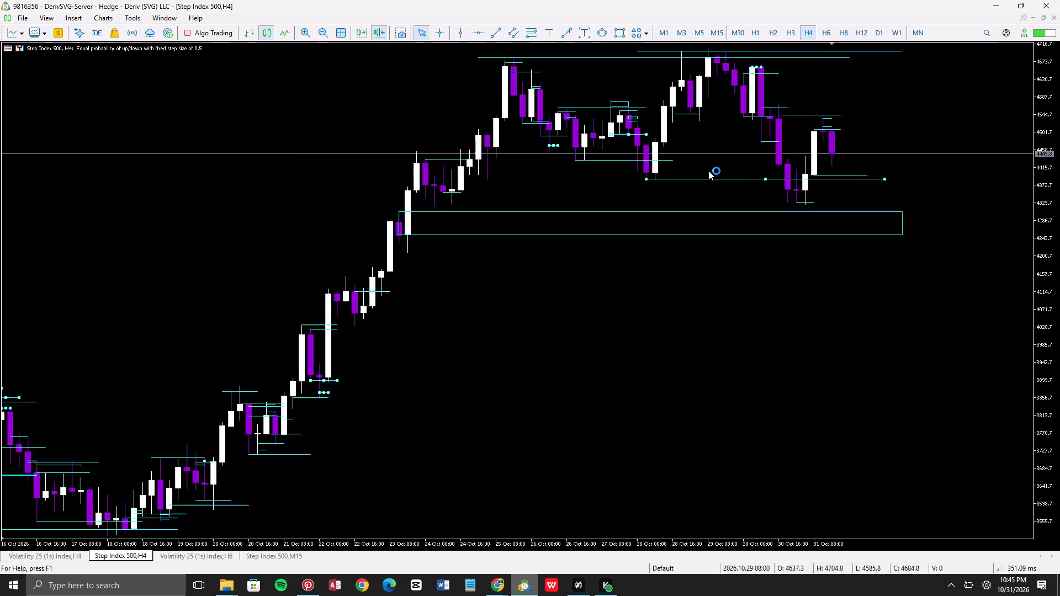
scroll(708, 171, "down", 1, "ctrl")
left_click(819, 35)
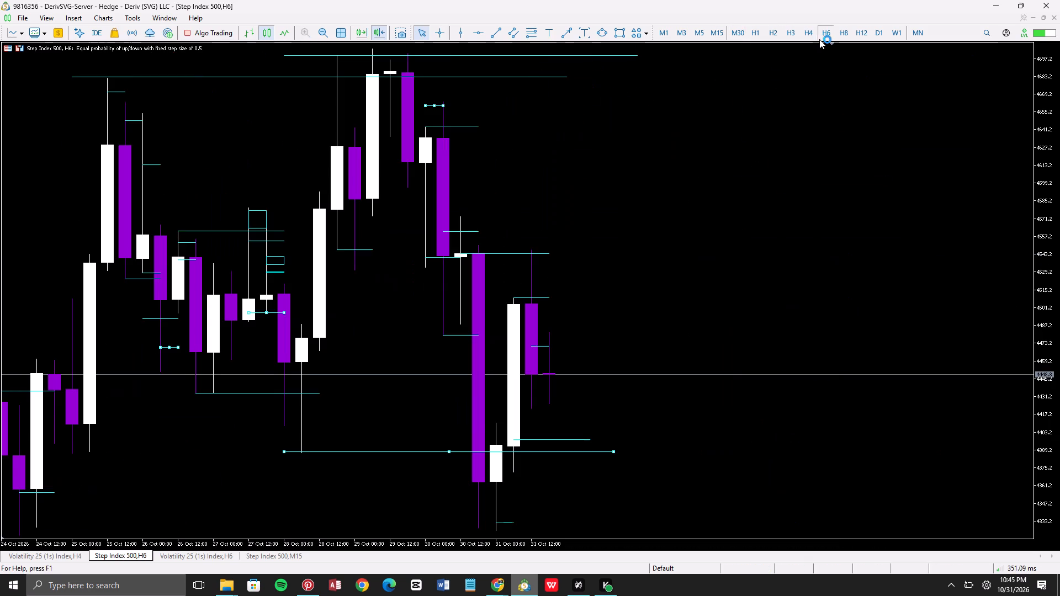
left_click_drag(651, 134, 819, 126)
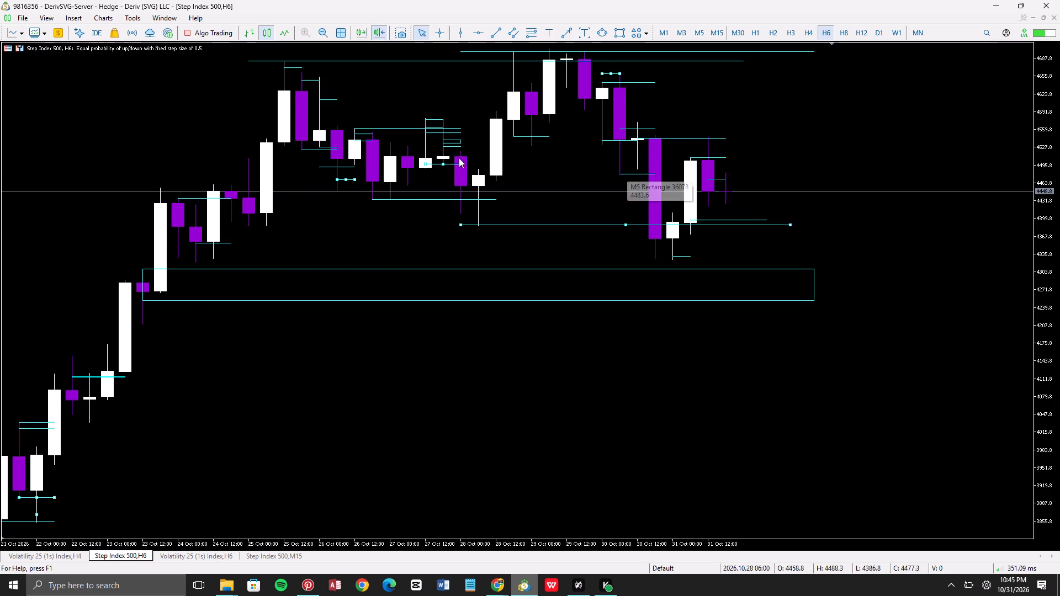
left_click(810, 33)
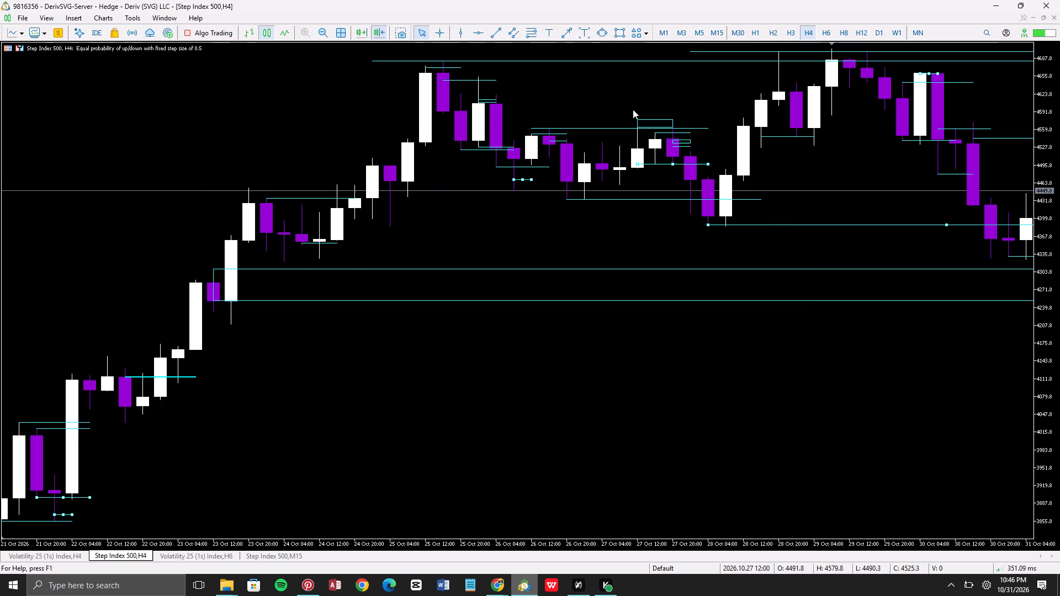
scroll(633, 109, "down", 3, "ctrl")
left_click_drag(640, 87, 606, 106)
left_click_drag(606, 106, 563, 162)
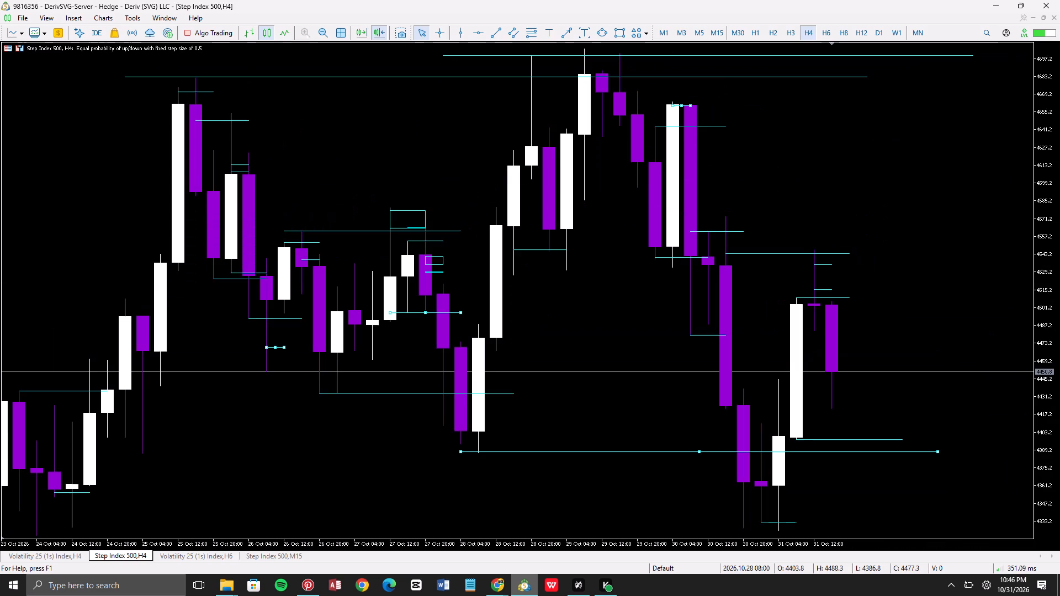
left_click_drag(563, 162, 557, 174)
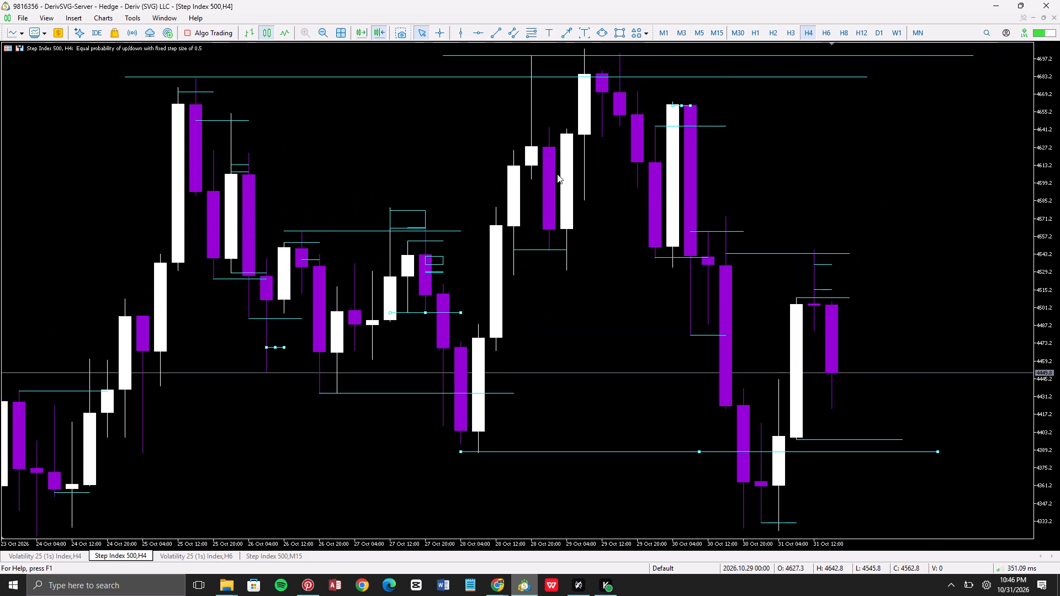
Draw a flat rectangle as a level line about two candles long at the 25 Oct 20:00 candle's high.
left_click(618, 34)
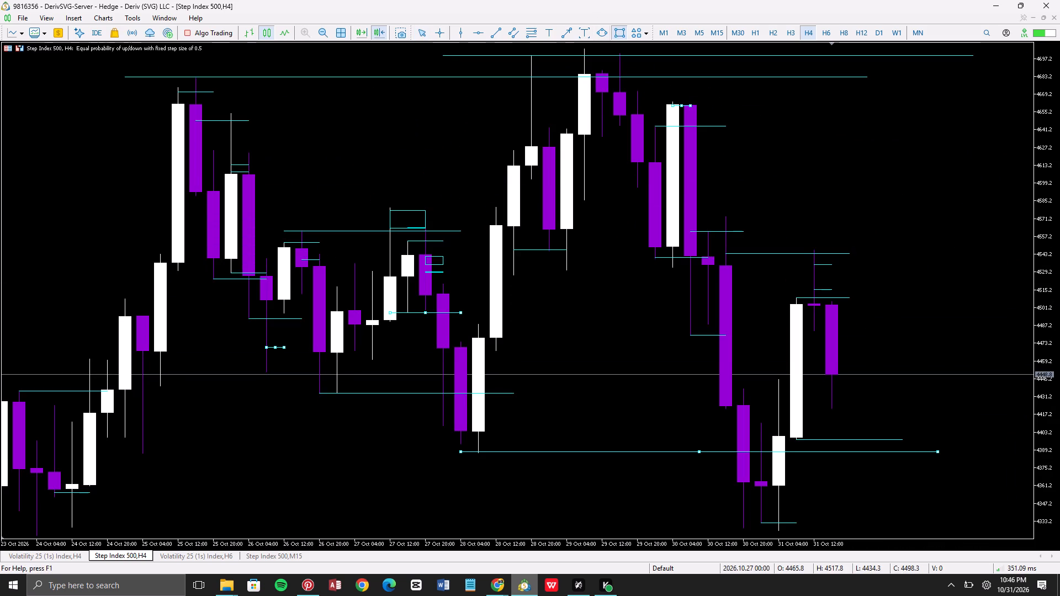
left_click_drag(206, 151, 216, 151)
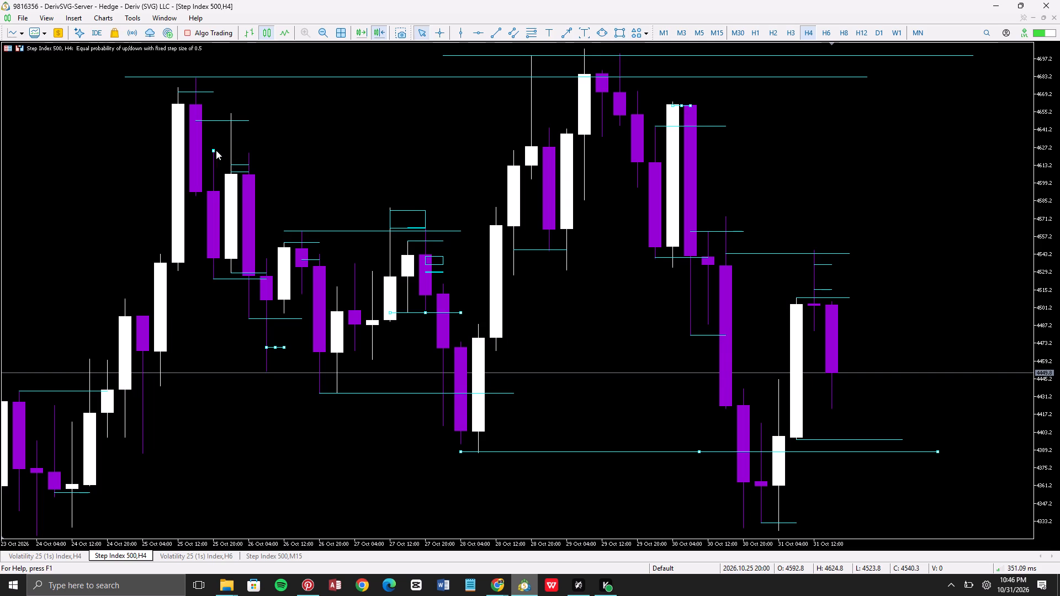
left_click_drag(211, 150, 258, 150)
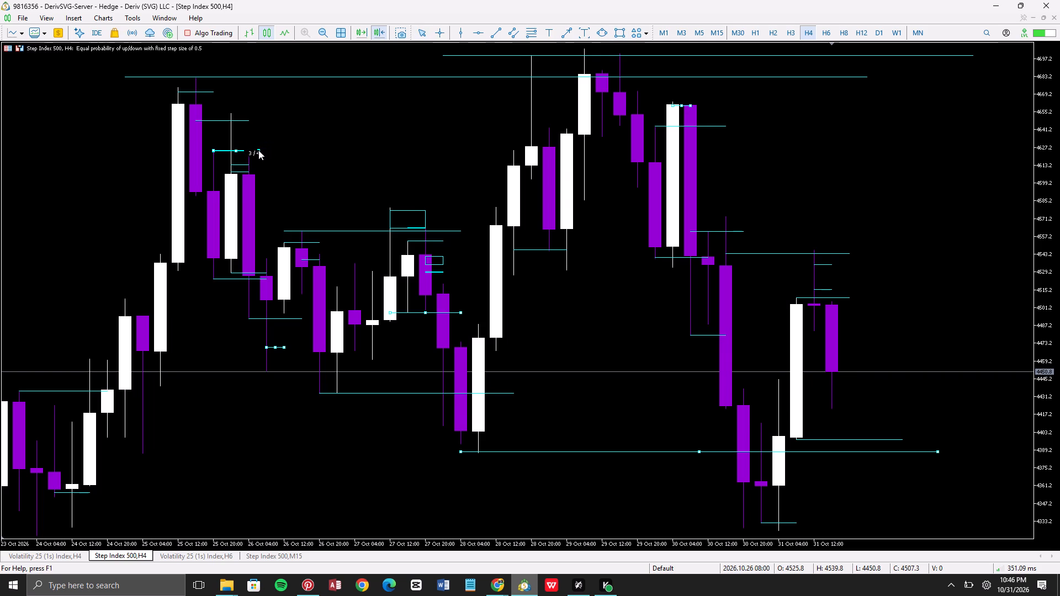
left_click_drag(258, 150, 255, 149)
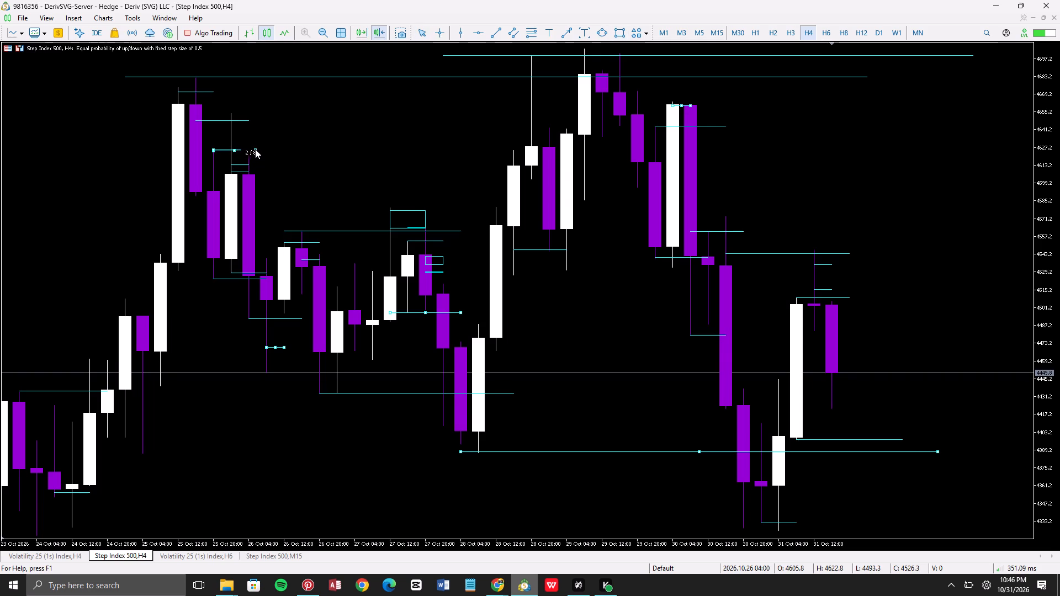
left_click_drag(255, 149, 252, 150)
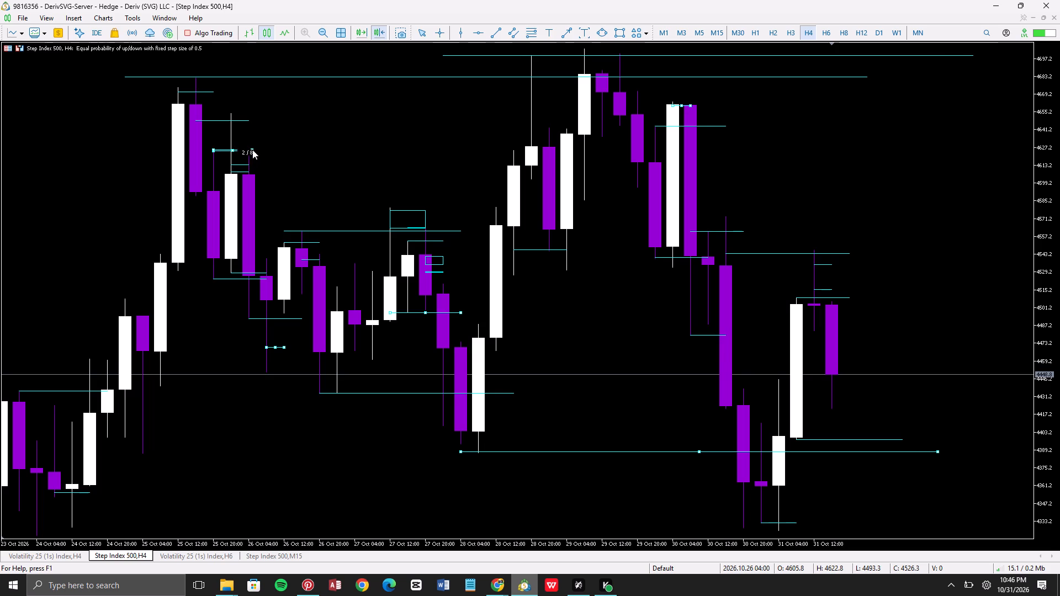
left_click_drag(252, 150, 252, 150)
left_click_drag(247, 153, 254, 150)
left_click_drag(247, 153, 253, 150)
Lengthen the new flat rectangle to about three candles and realign it with the 25 Oct 20:00 candle's high.
left_click_drag(232, 150, 293, 135)
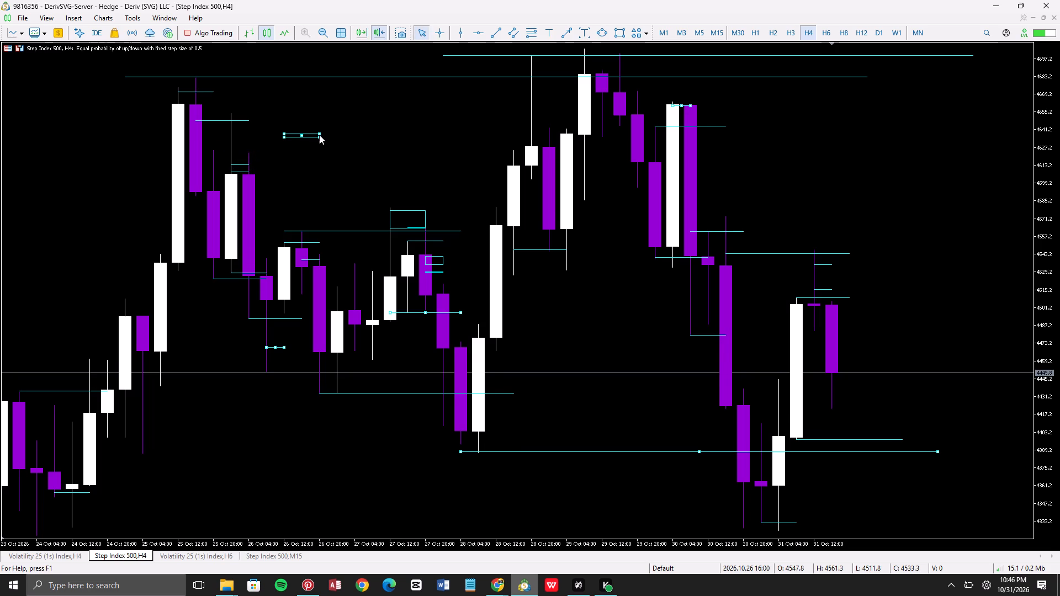
left_click_drag(321, 135, 335, 132)
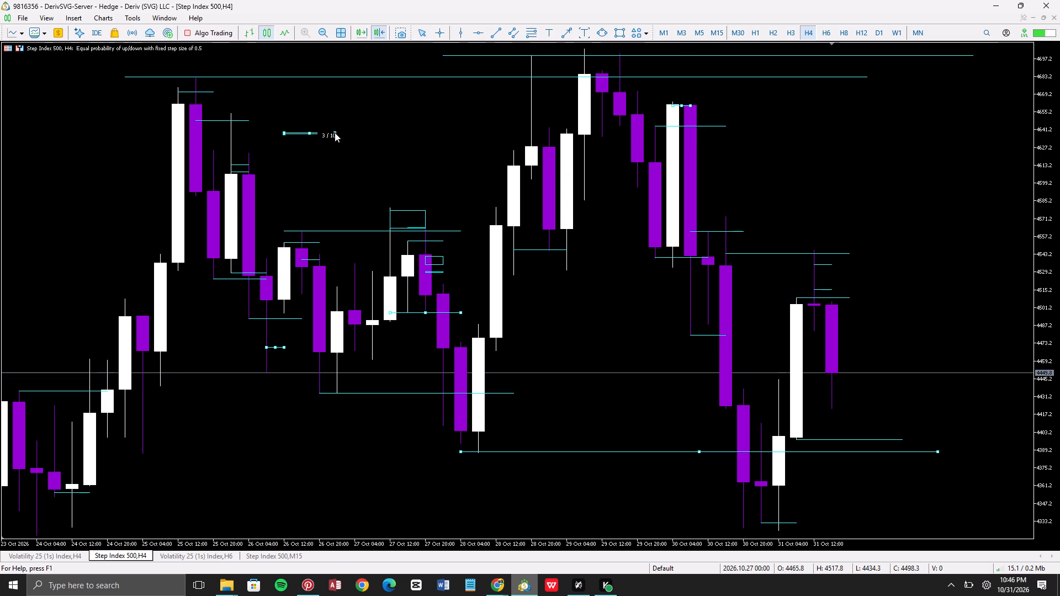
left_click_drag(335, 132, 333, 134)
left_click_drag(311, 132, 249, 137)
left_click_drag(249, 137, 234, 150)
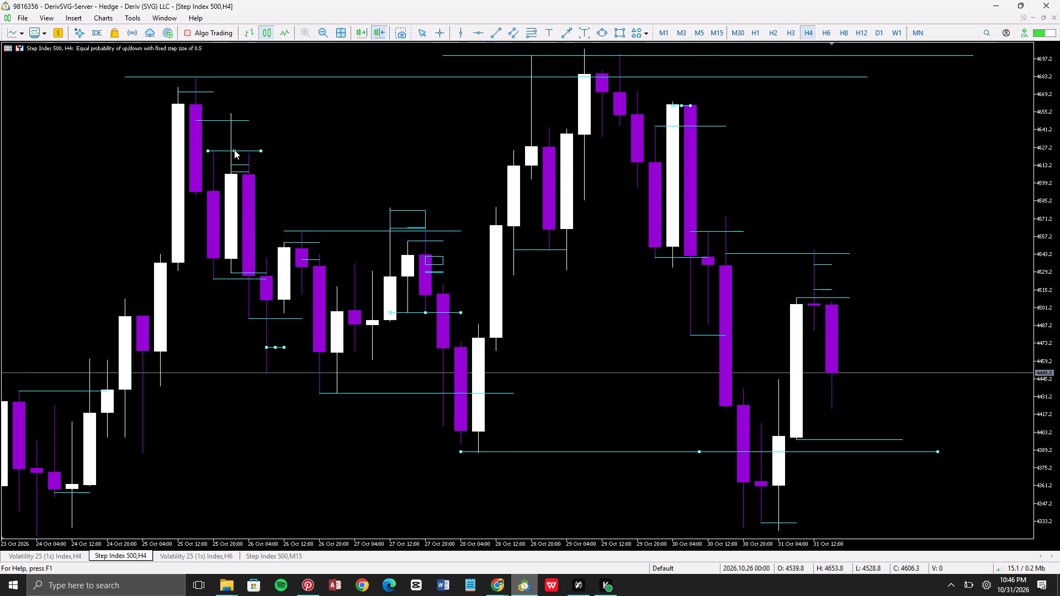
left_click_drag(234, 150, 233, 150)
triple_click(233, 150)
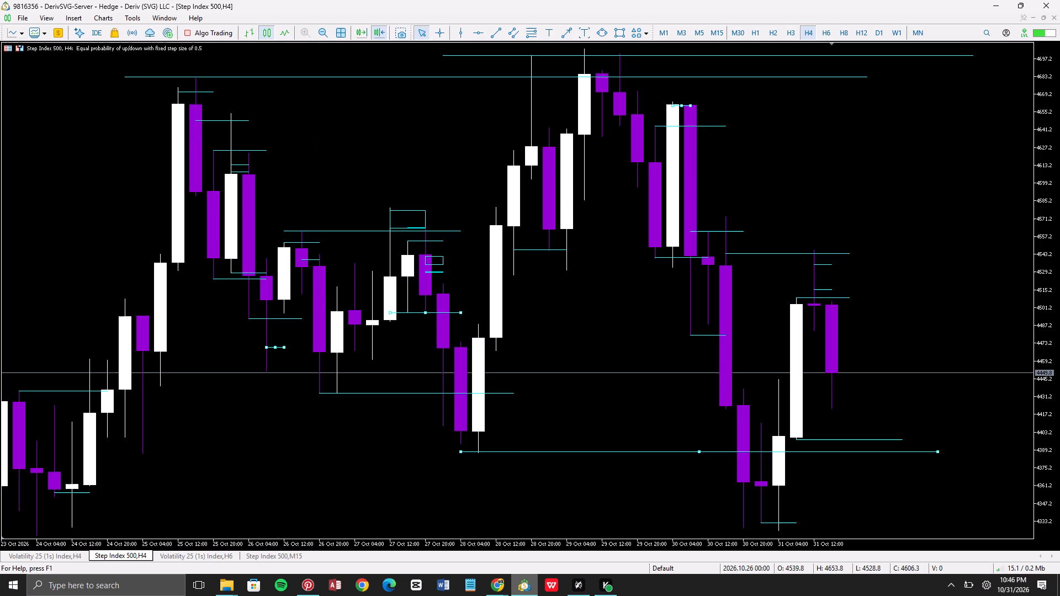
left_click(233, 150)
left_click_drag(243, 148, 234, 150)
double_click(234, 150)
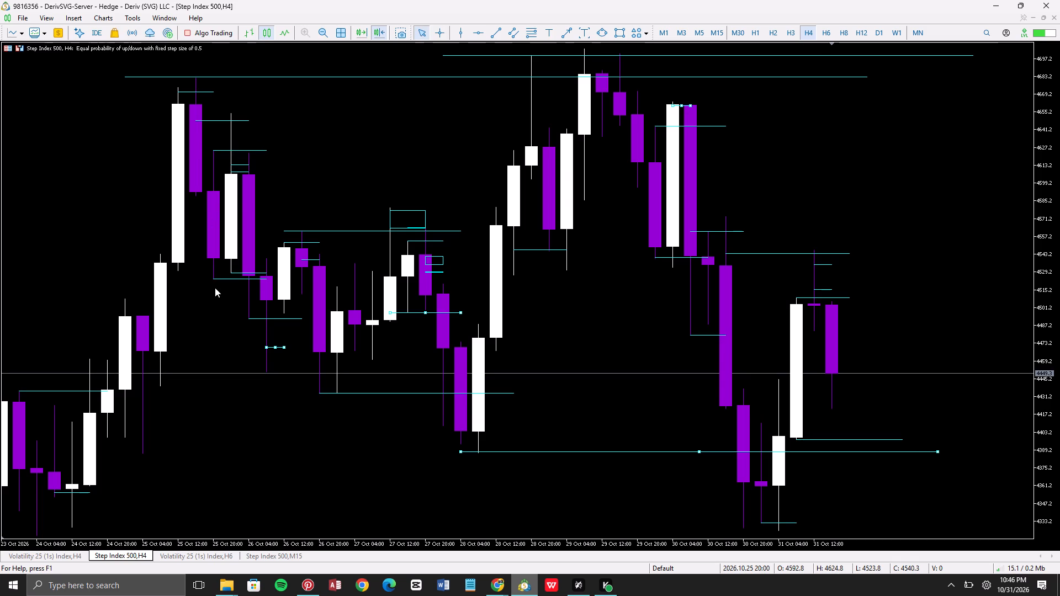
Realign the three-candle flat rectangle with the 25 Oct 20:00 candle's low on the H4 chart.
left_click(234, 280)
left_click_drag(234, 280, 240, 278)
left_click_drag(240, 278, 232, 280)
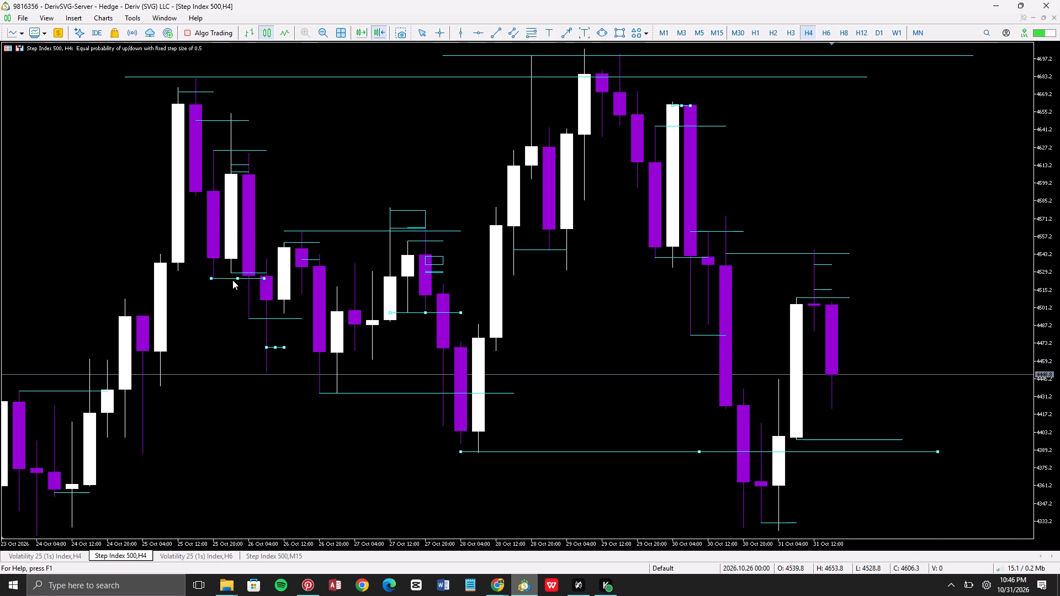
left_click_drag(232, 280, 234, 279)
triple_click(234, 279)
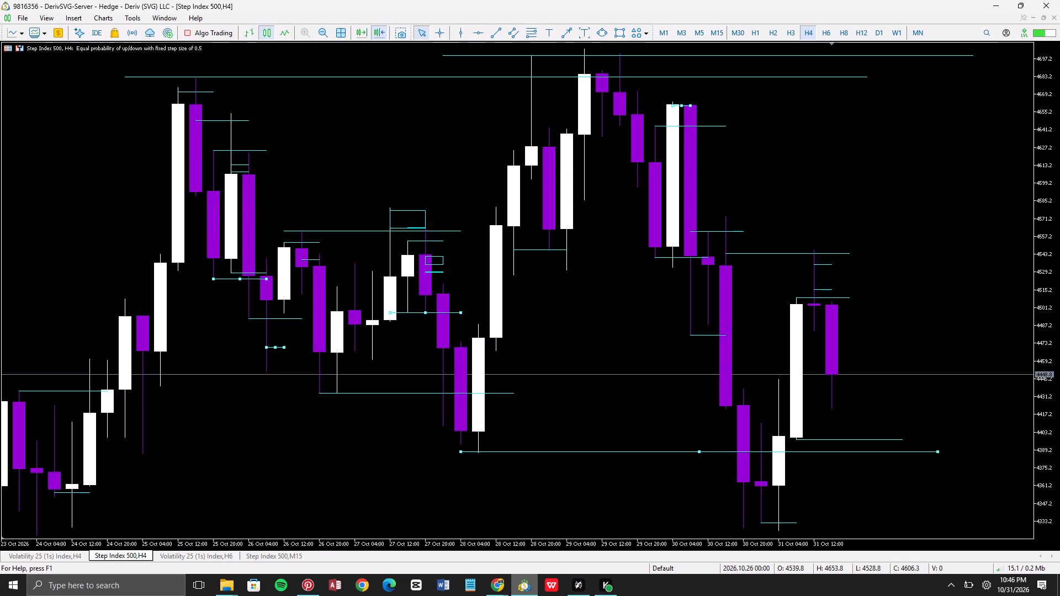
left_click(234, 279)
left_click_drag(240, 279, 232, 279)
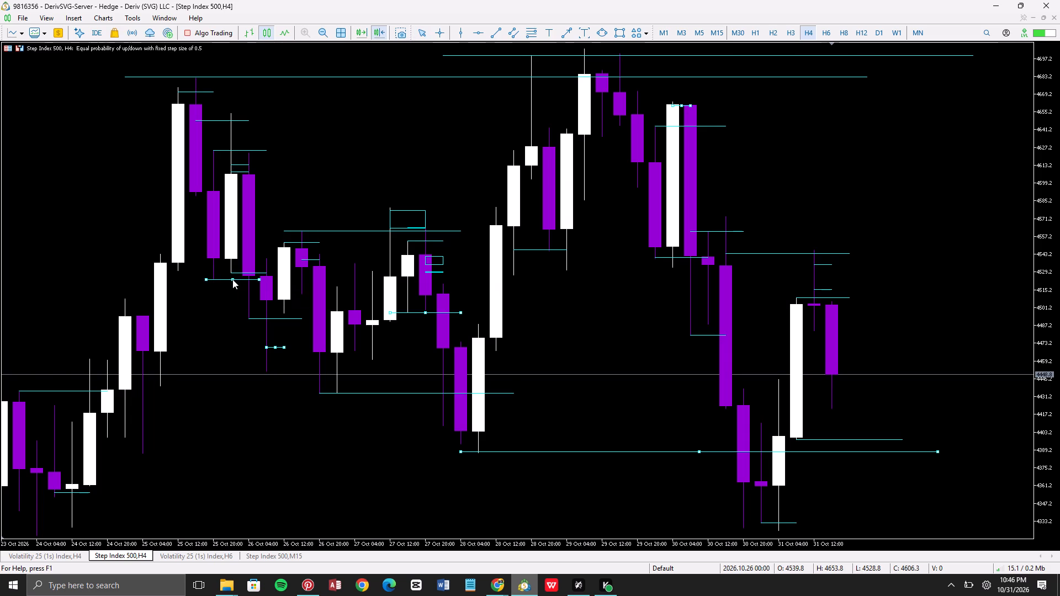
left_click_drag(232, 279, 234, 279)
double_click(234, 279)
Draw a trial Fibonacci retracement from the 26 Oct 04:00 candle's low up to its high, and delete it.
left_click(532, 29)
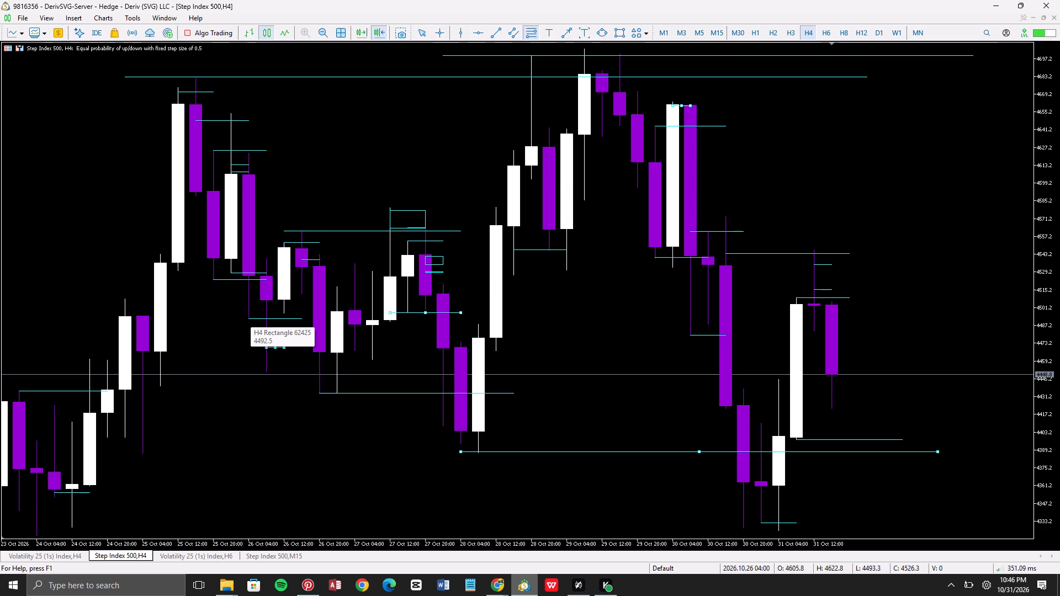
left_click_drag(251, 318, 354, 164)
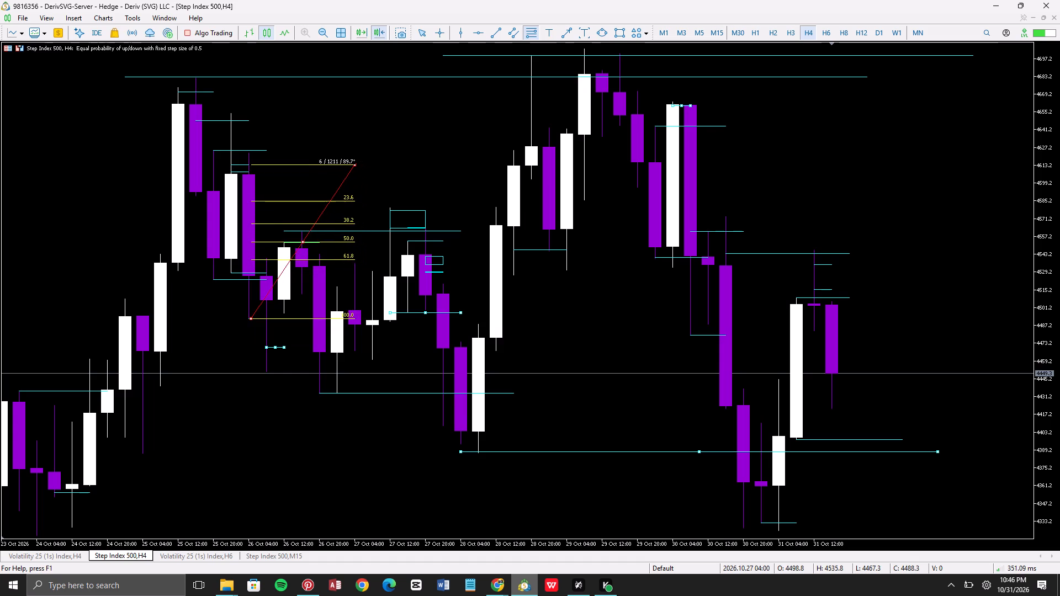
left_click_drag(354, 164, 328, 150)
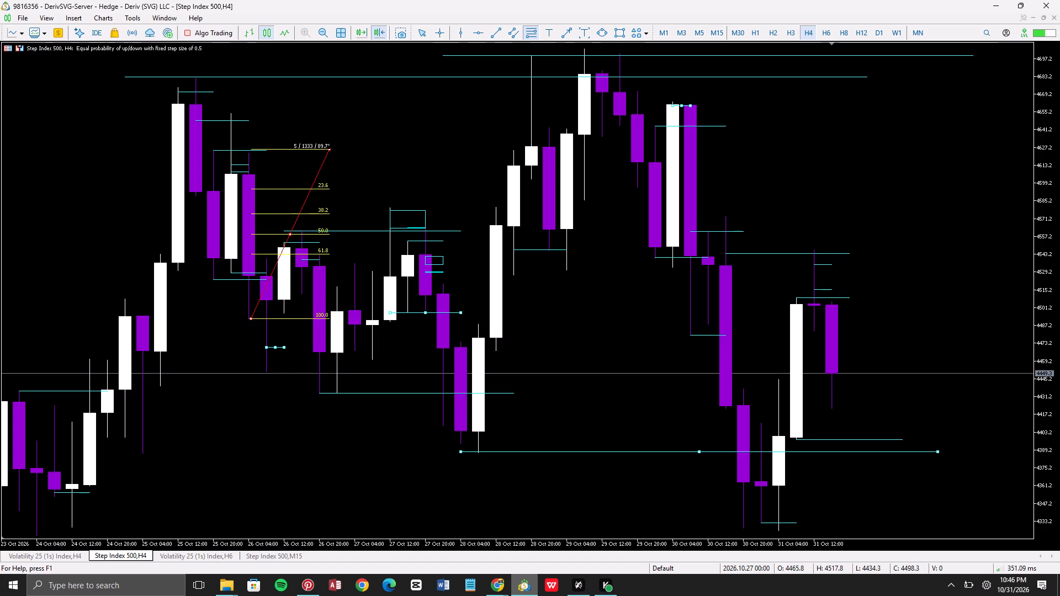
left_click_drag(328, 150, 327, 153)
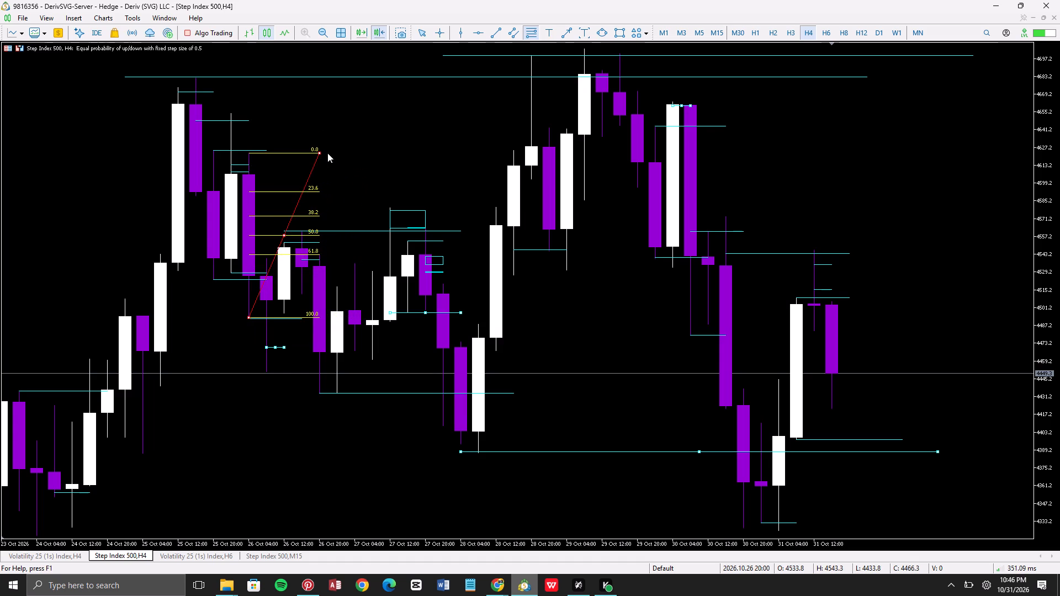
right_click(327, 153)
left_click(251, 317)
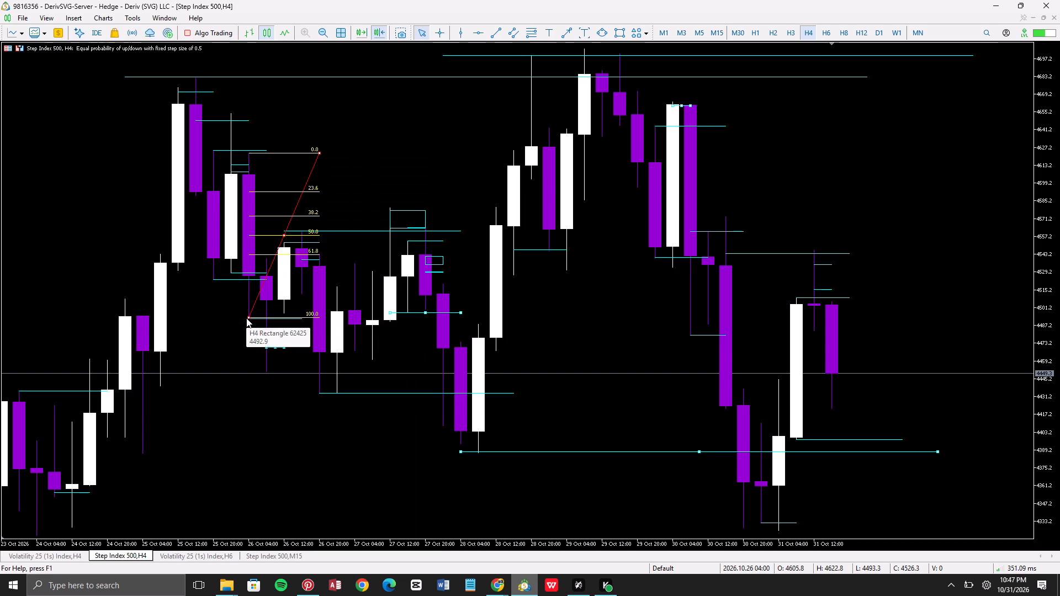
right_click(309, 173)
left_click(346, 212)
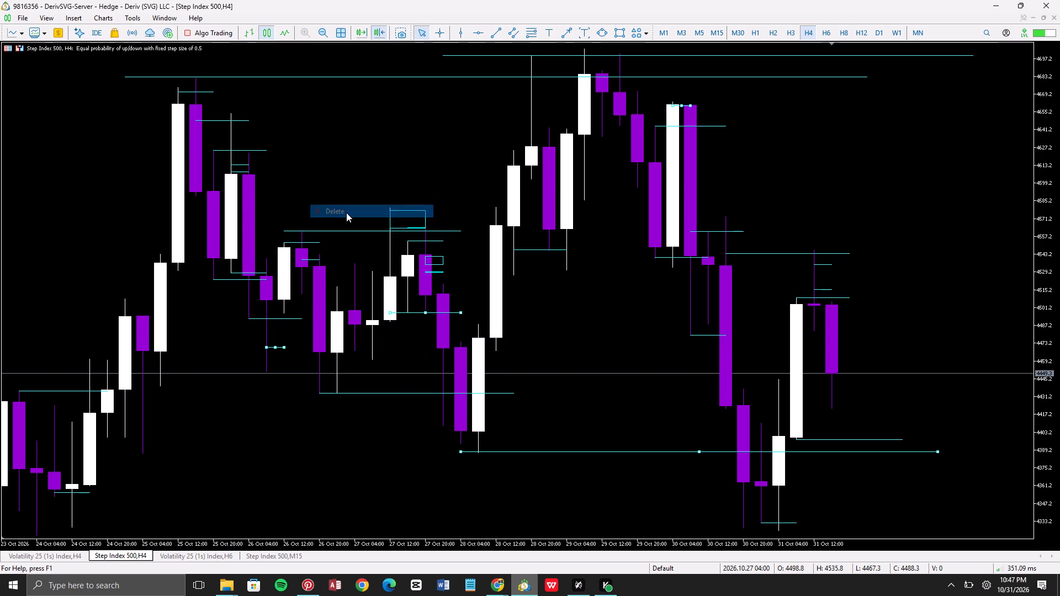
Realign the three-candle flat rectangle with the 25 Oct 20:00 candle's high.
double_click(242, 153)
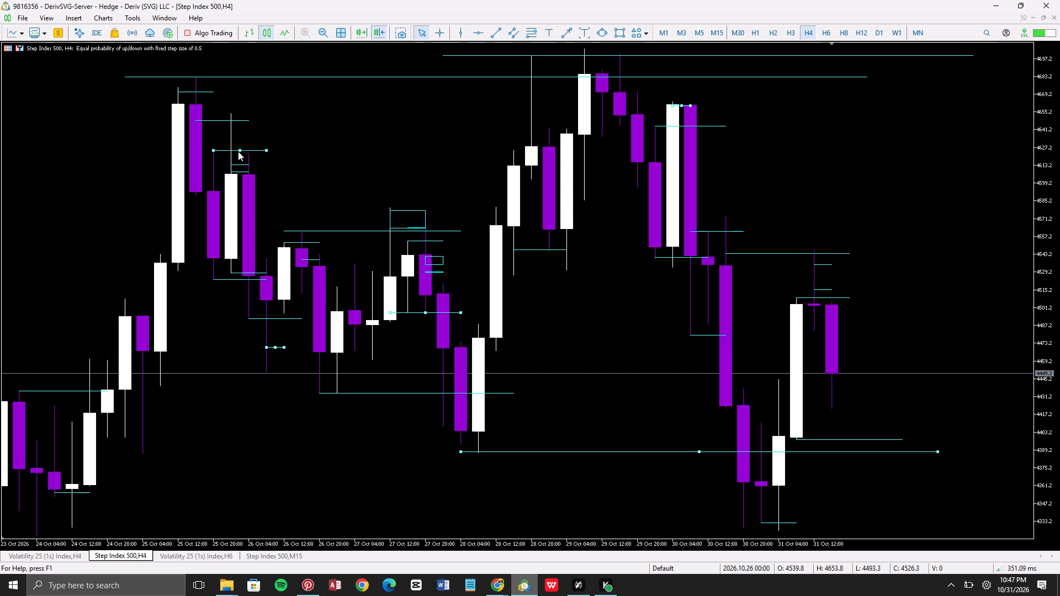
left_click(238, 151)
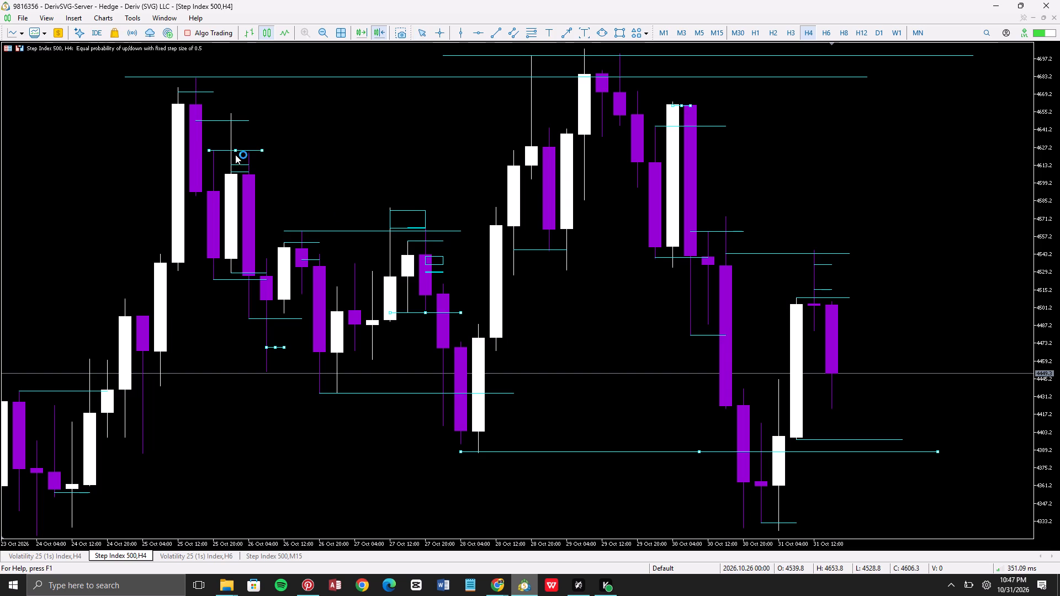
double_click(235, 150)
Examine the Step Index 500 swings and marked levels from 23 to 31 Oct on the H3 and H2 timeframes.
left_click(796, 34)
scroll(738, 103, "up", 1, "ctrl")
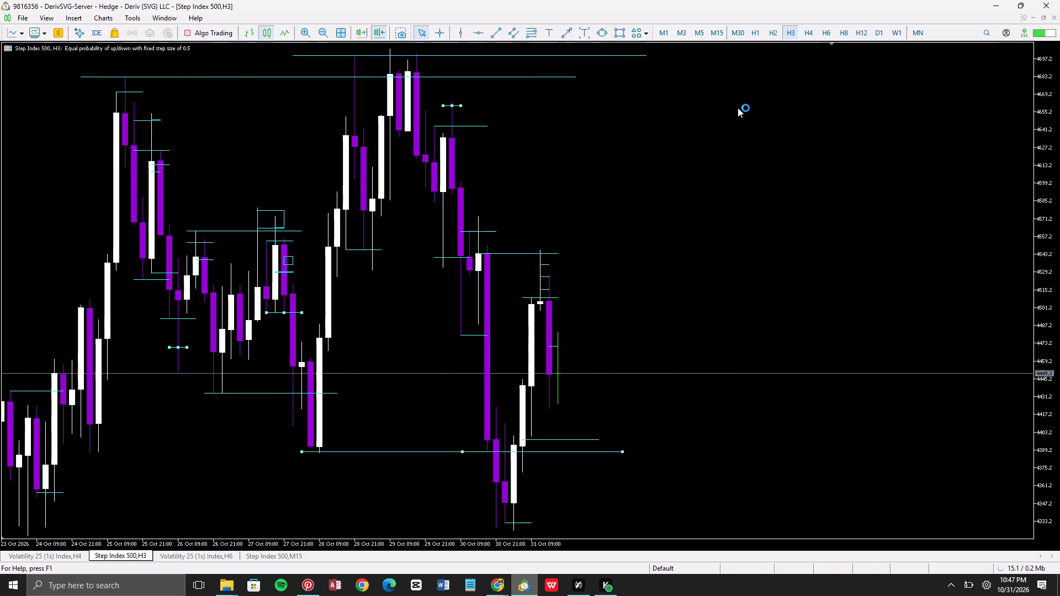
scroll(679, 139, "down", 2, "ctrl")
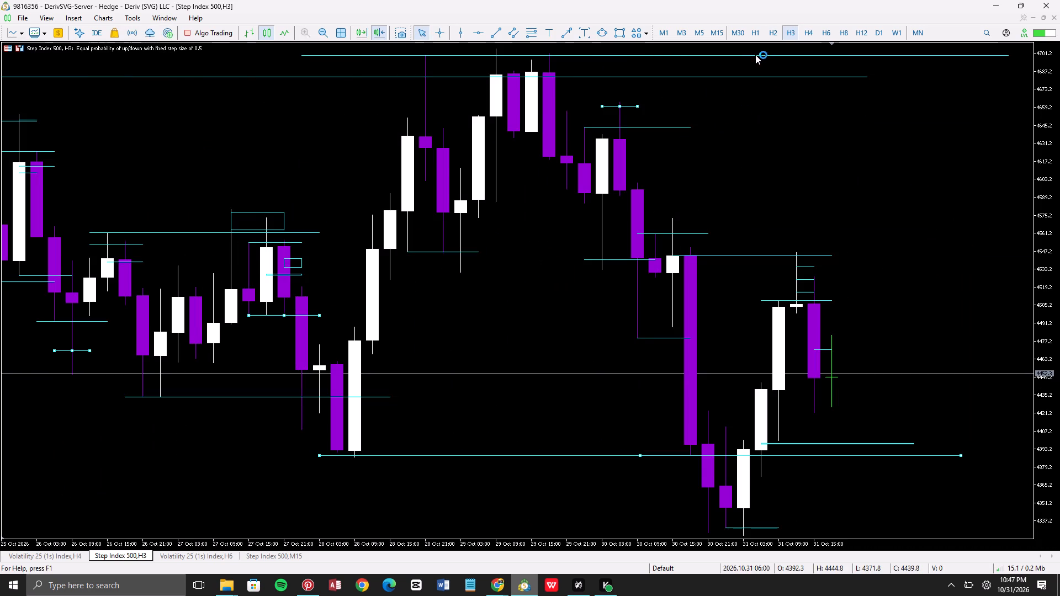
left_click(770, 26)
scroll(670, 133, "up", 1, "ctrl")
left_click_drag(509, 138, 720, 175)
left_click_drag(470, 129, 547, 141)
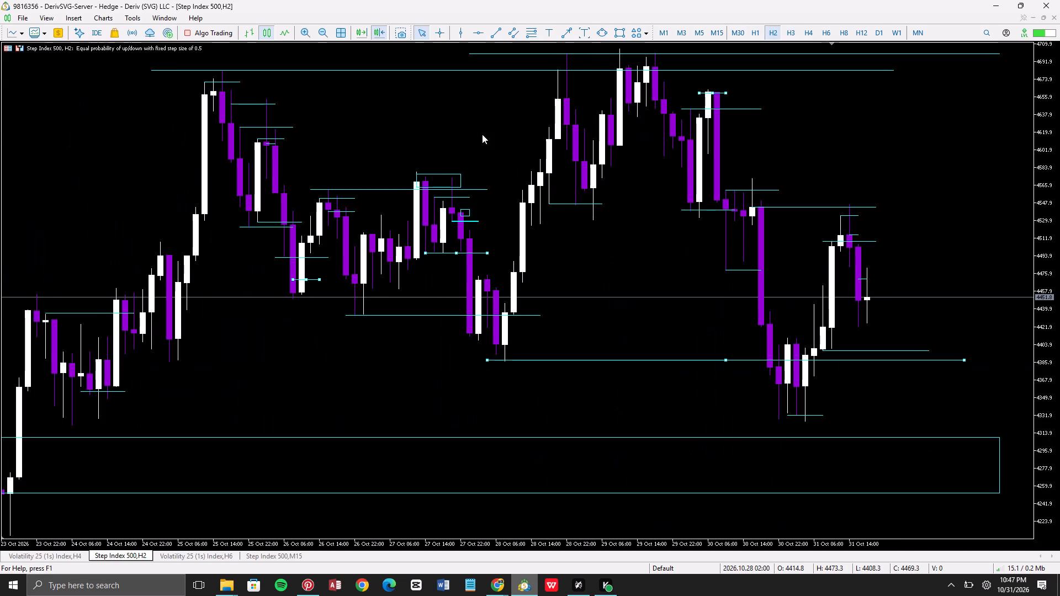
scroll(482, 134, "down", 1, "ctrl")
left_click_drag(326, 133, 597, 192)
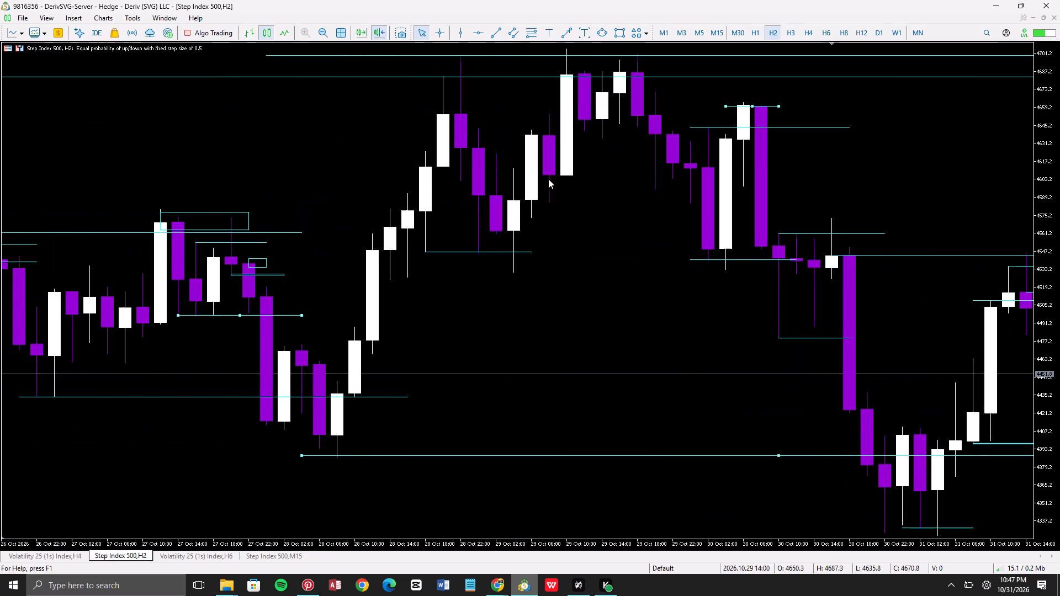
left_click_drag(418, 152, 681, 217)
left_click_drag(524, 190, 699, 235)
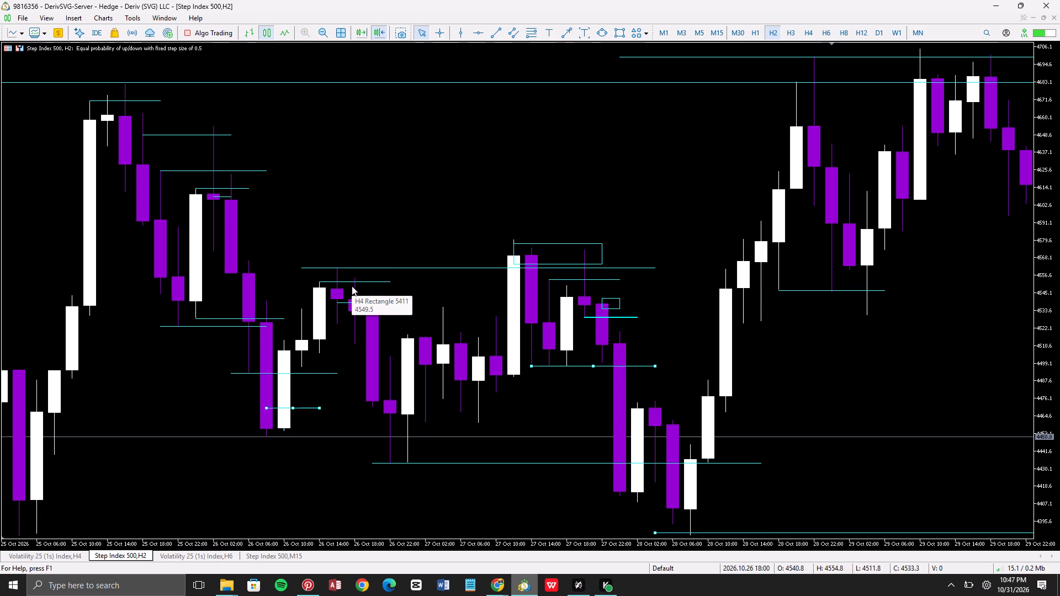
Examine the 24 to 31 Oct swings and marked levels on the H1, M30 and M15 timeframes.
left_click(750, 27)
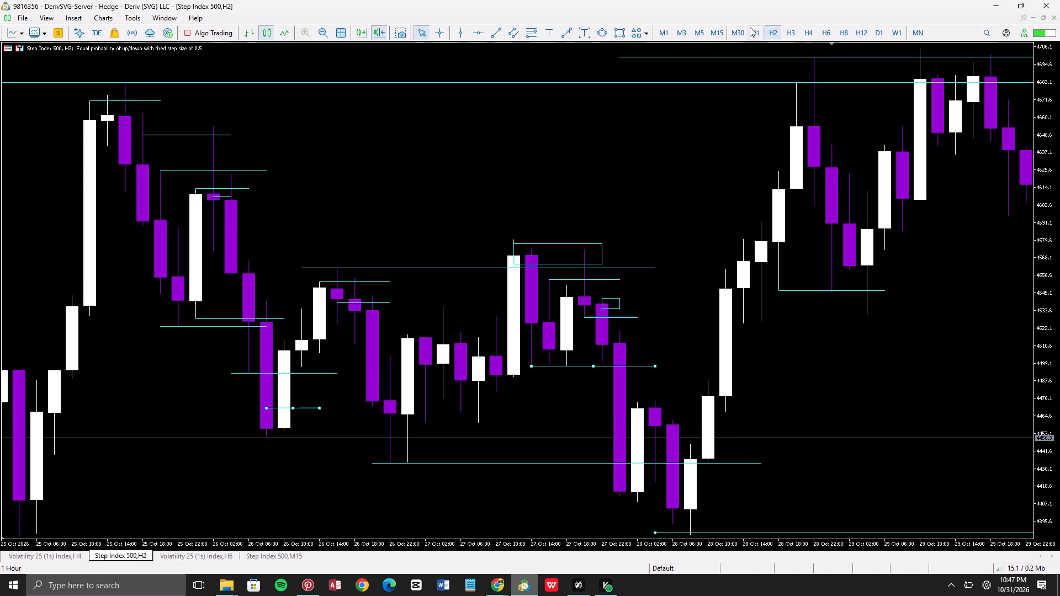
scroll(703, 74, "up", 1, "ctrl")
left_click_drag(523, 126, 620, 145)
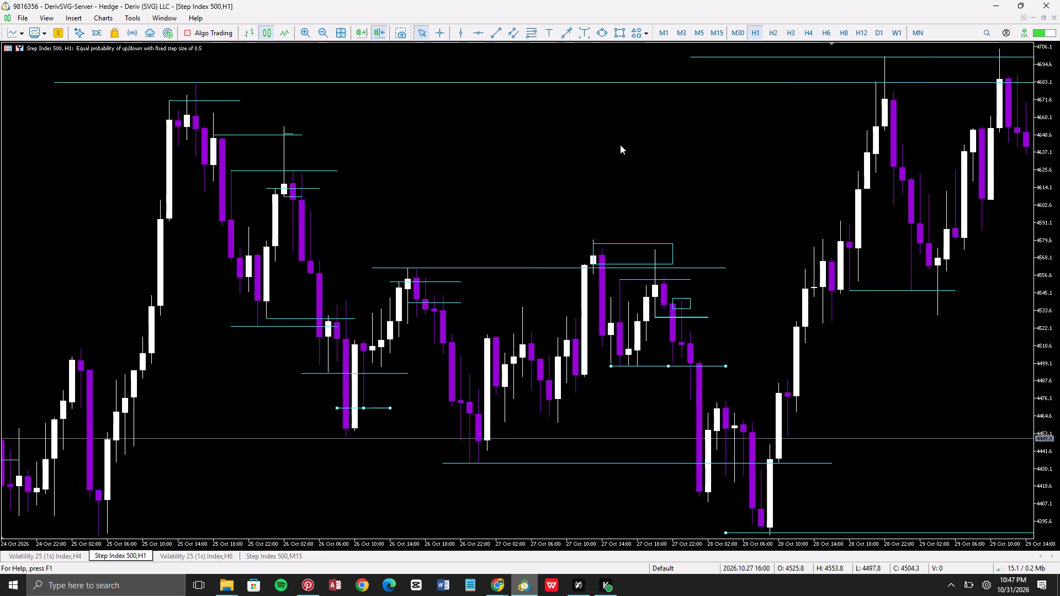
left_click(733, 30)
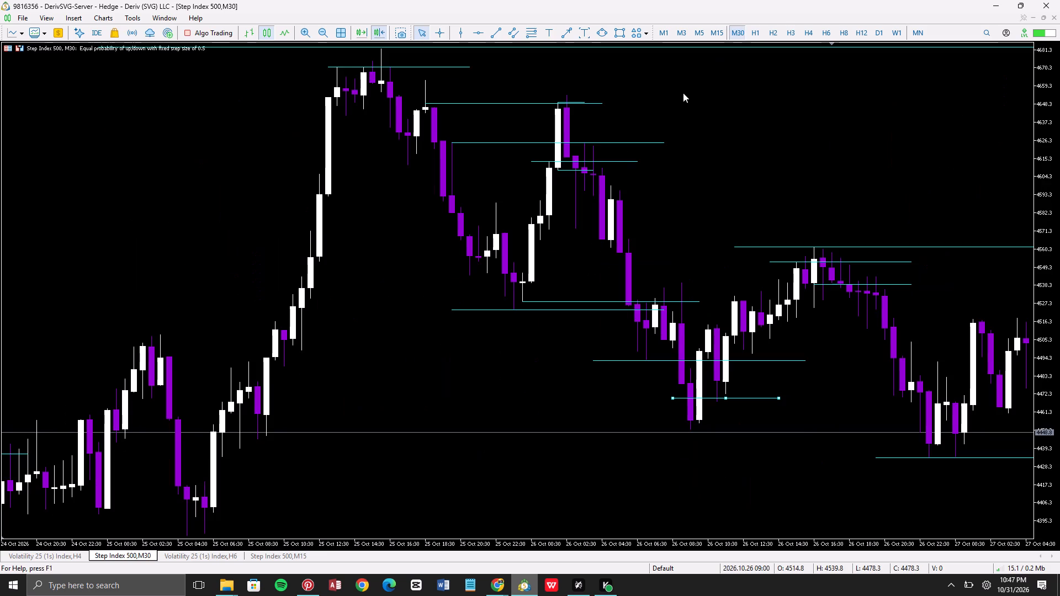
left_click(718, 33)
scroll(688, 74, "up", 1, "ctrl")
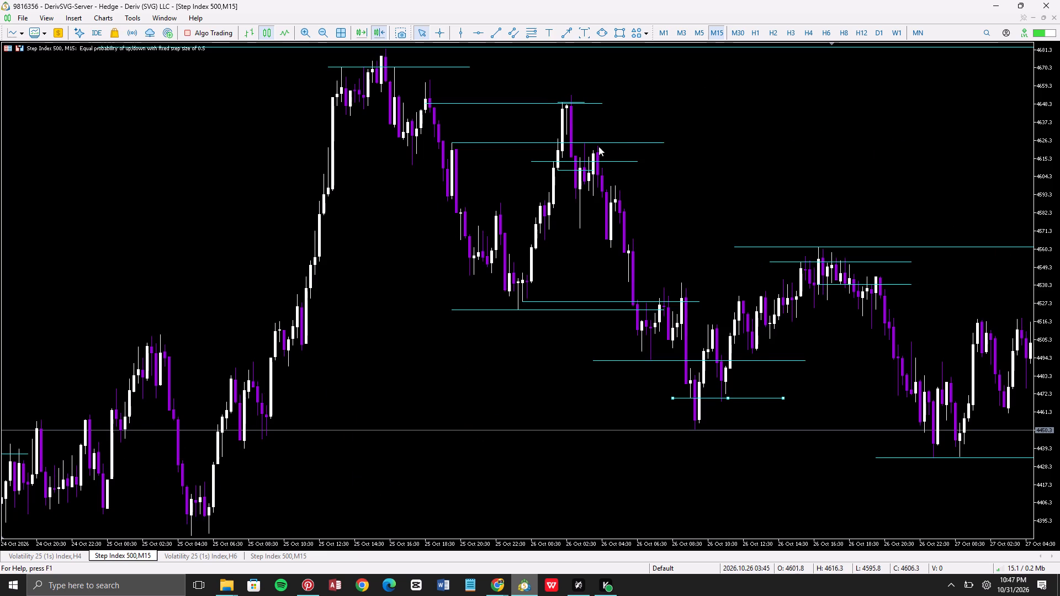
left_click(612, 146)
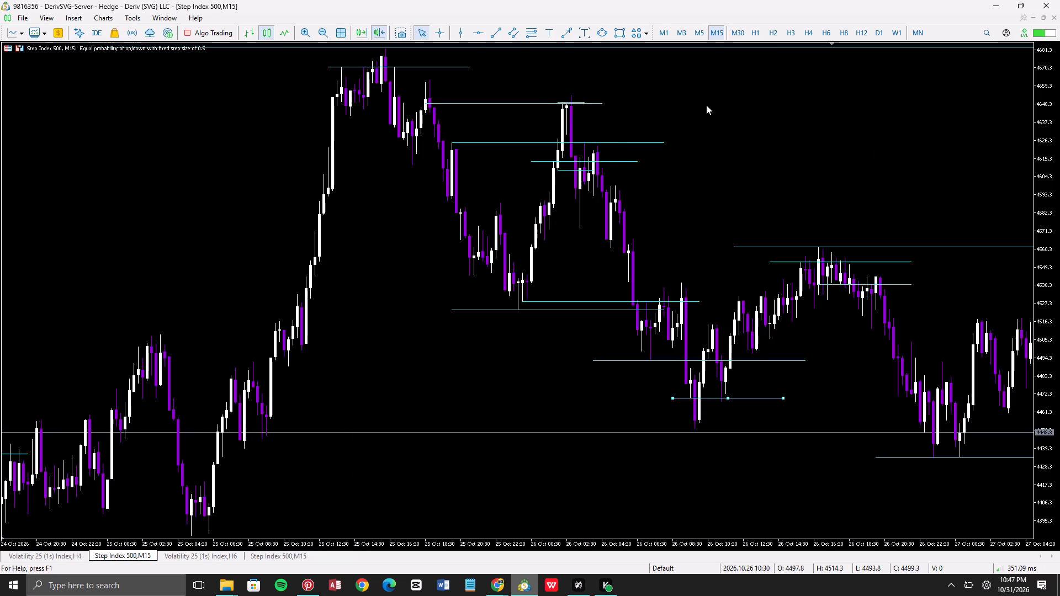
left_click_drag(760, 128, 529, 161)
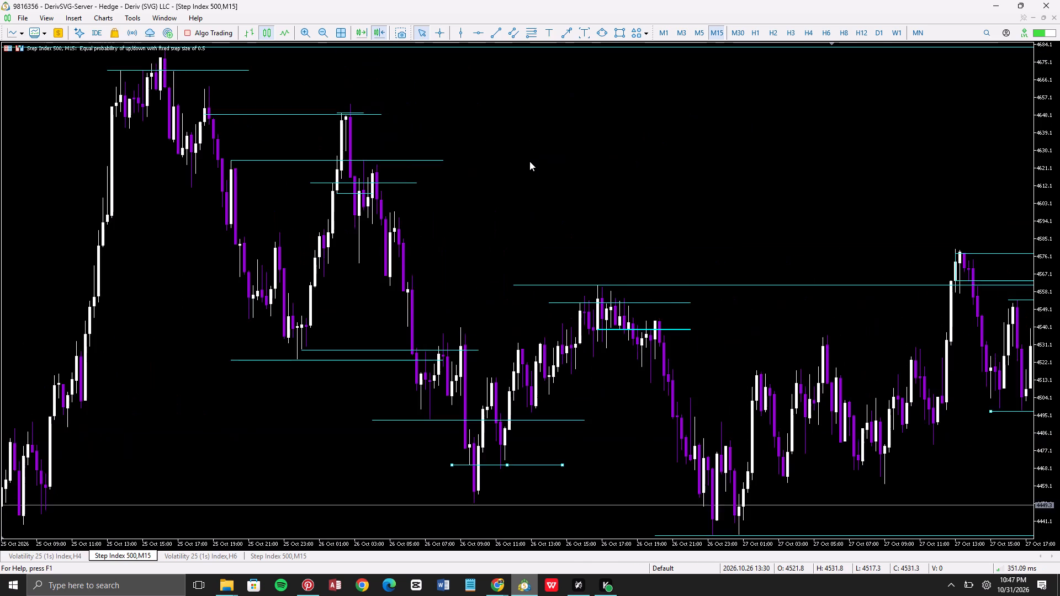
scroll(529, 161, "up", 1, "ctrl")
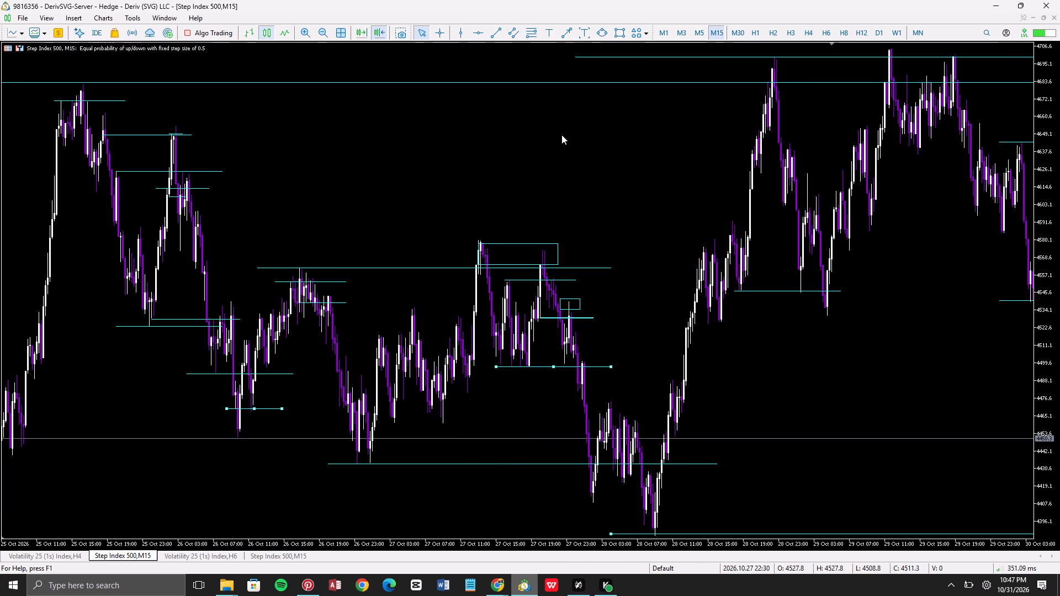
left_click_drag(561, 135, 356, 176)
left_click_drag(454, 185, 244, 216)
left_click_drag(362, 190, 231, 200)
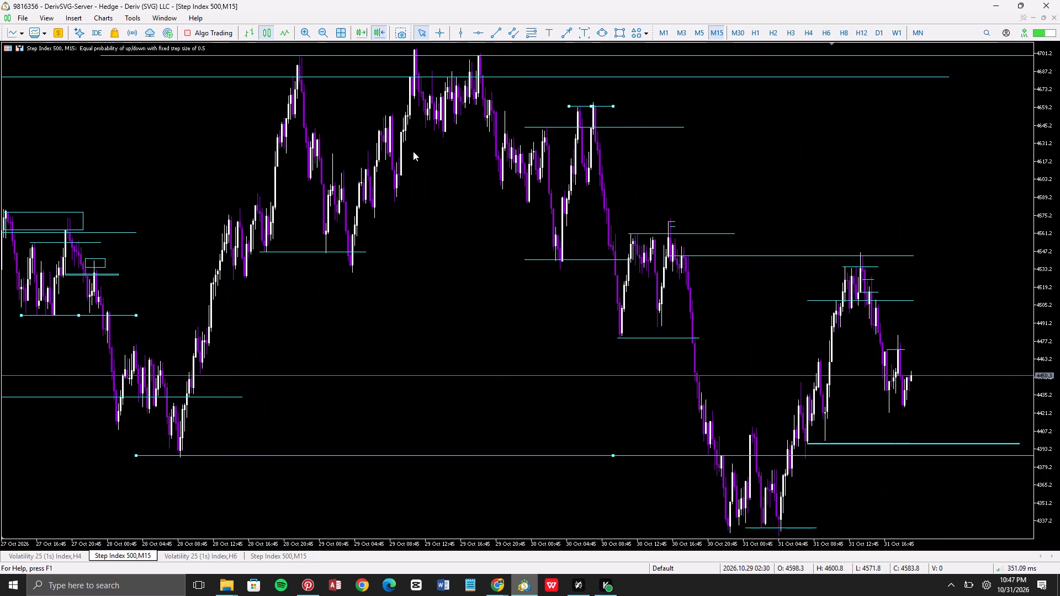
left_click(745, 136)
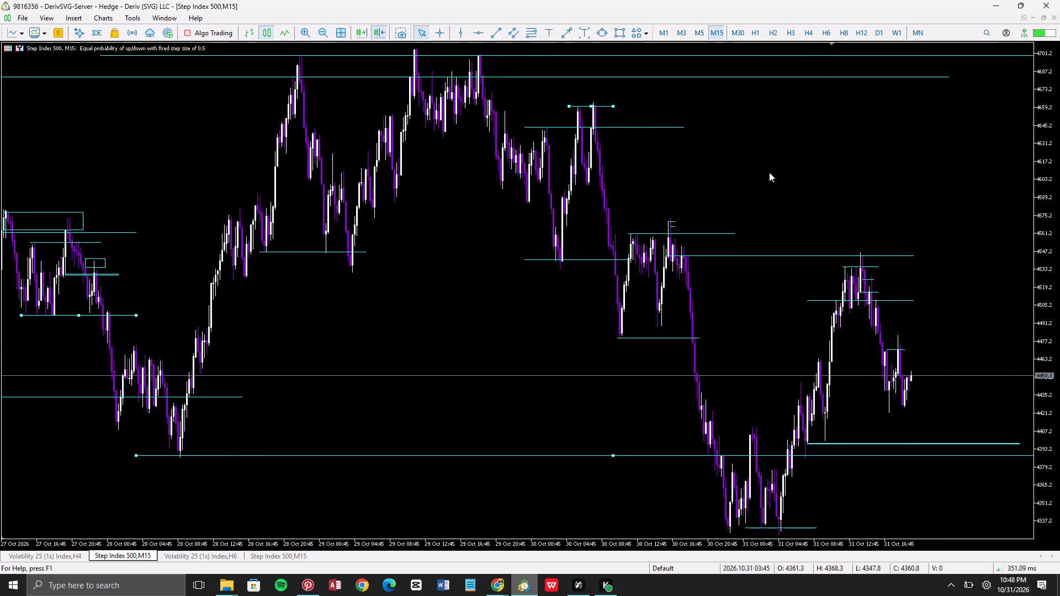
Compare the October rally and late-month range on the H4 and H6 timeframes, including the rectangle zone starting 23 Oct.
left_click(804, 36)
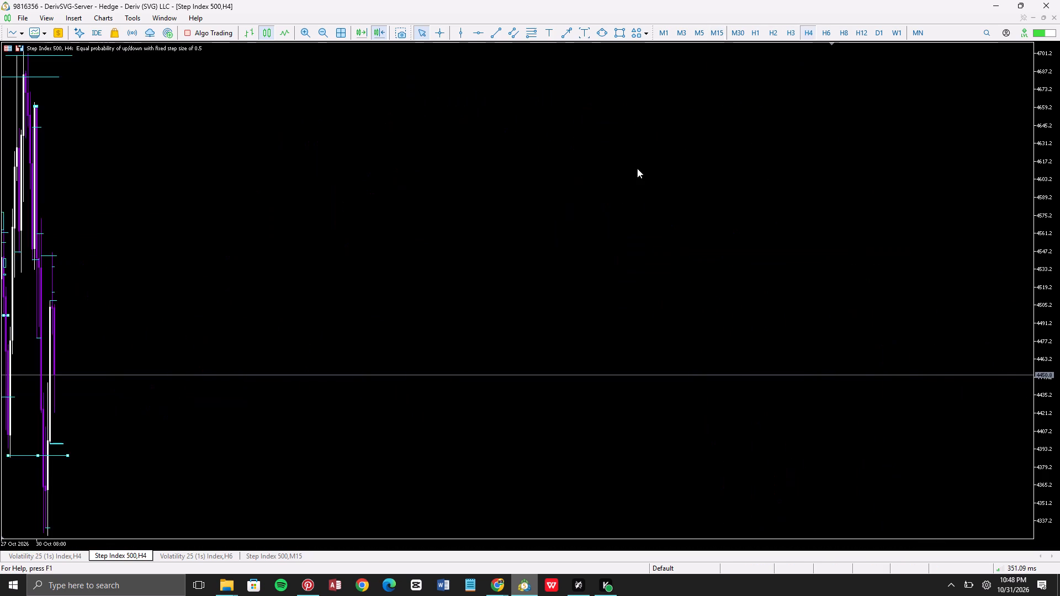
scroll(637, 168, "down", 3, "ctrl")
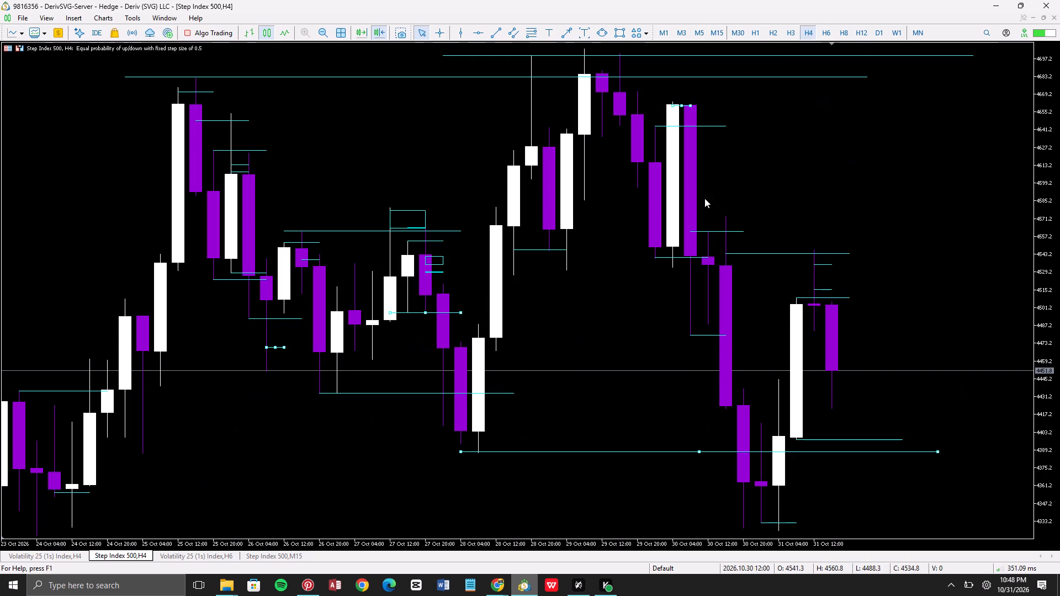
scroll(704, 198, "up", 2, "ctrl")
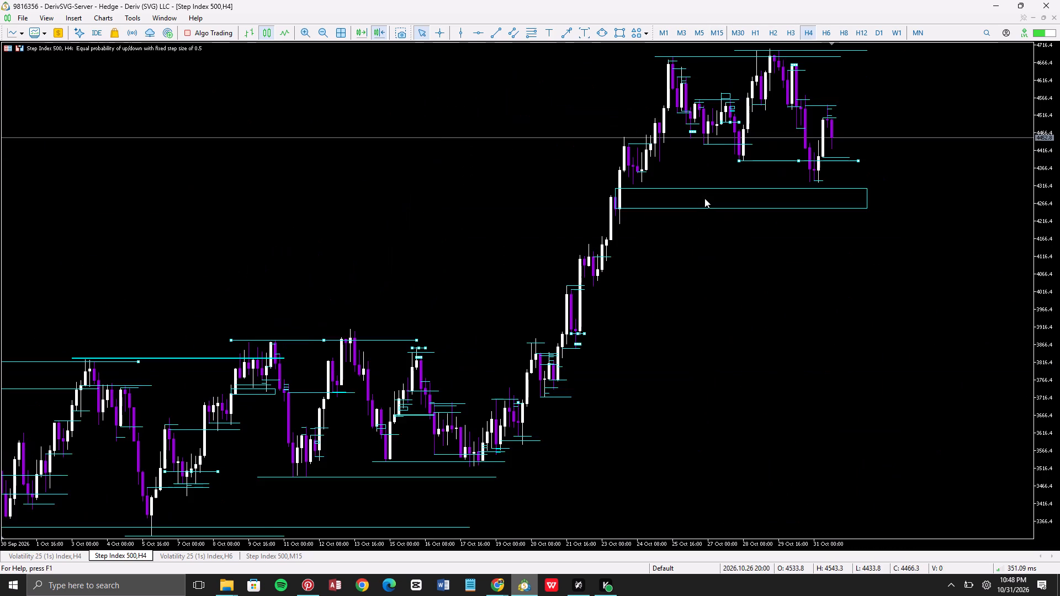
scroll(704, 198, "down", 1, "ctrl")
left_click(835, 23)
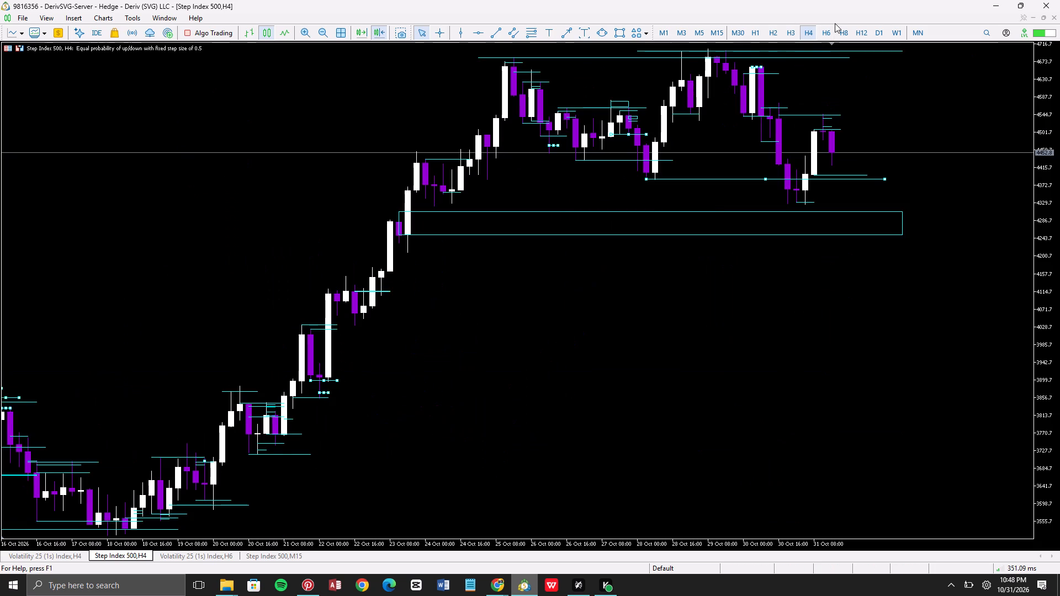
left_click(829, 34)
scroll(750, 137, "down", 3, "ctrl")
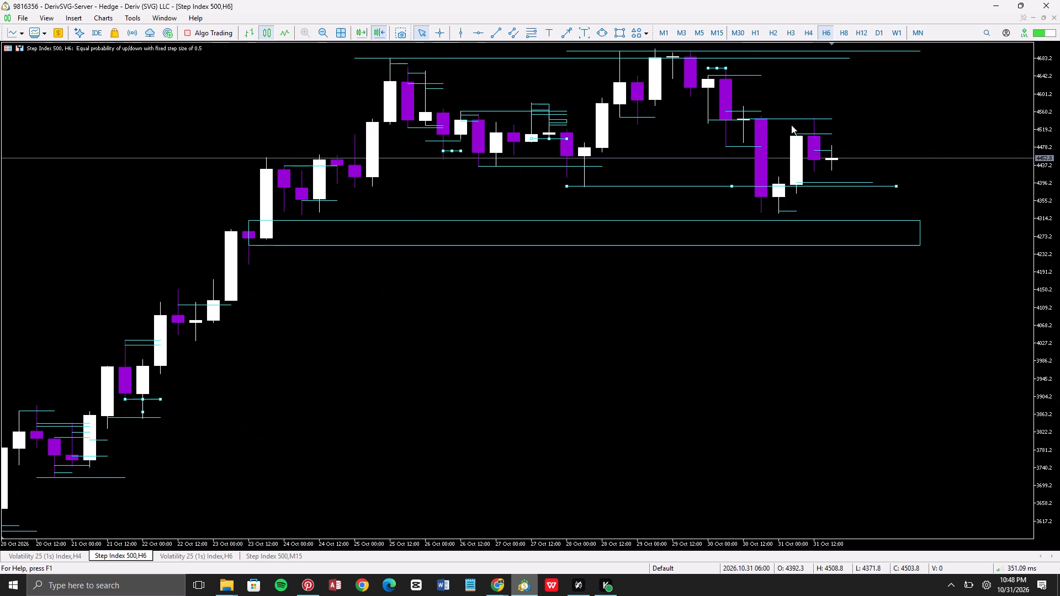
left_click_drag(650, 206, 666, 204)
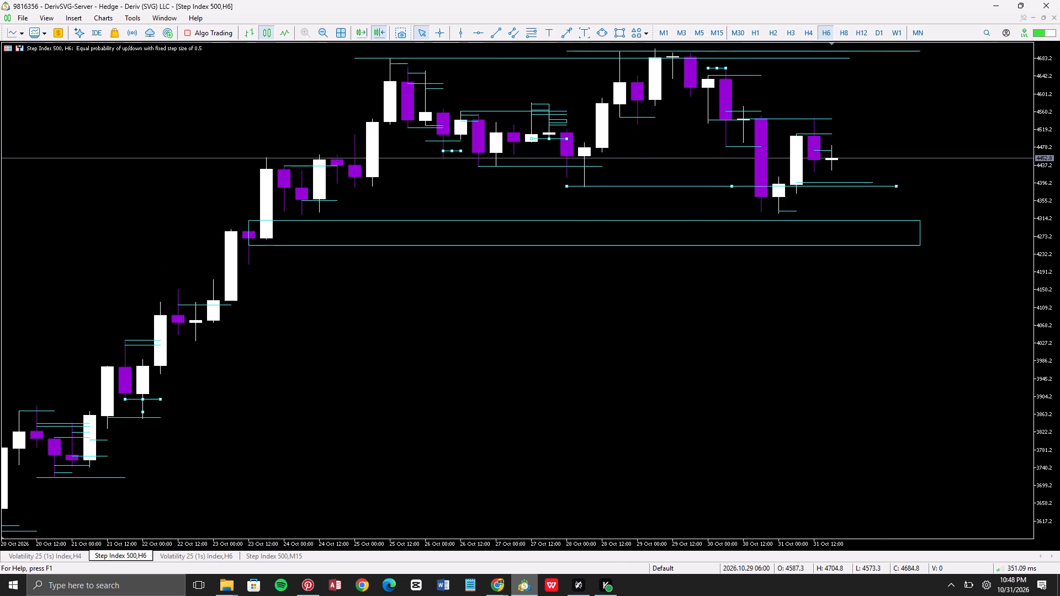
left_click_drag(666, 204, 756, 215)
left_click_drag(664, 226, 697, 242)
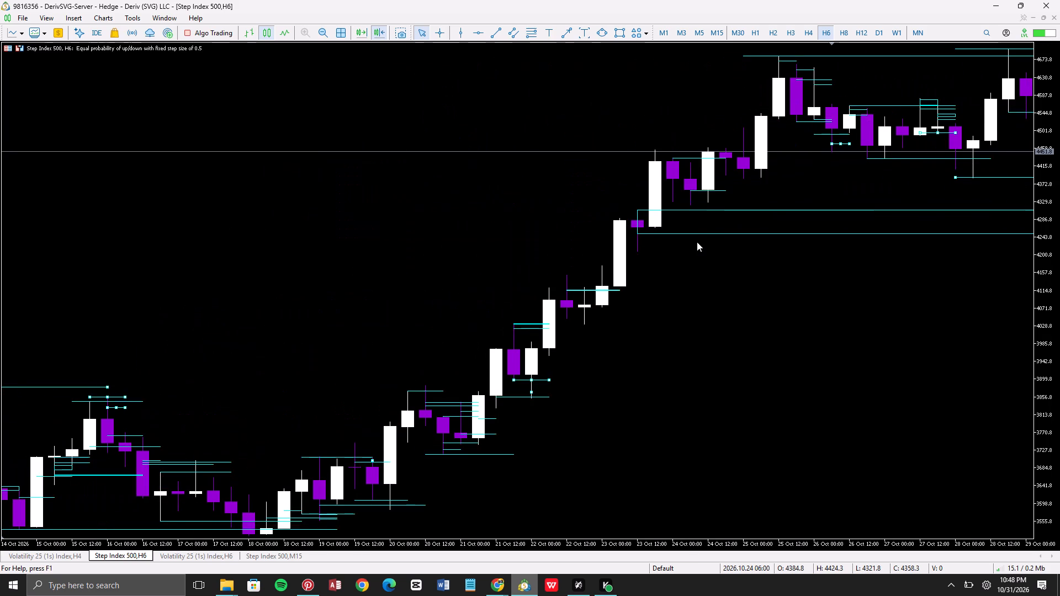
left_click_drag(697, 242, 420, 276)
left_click_drag(509, 273, 281, 297)
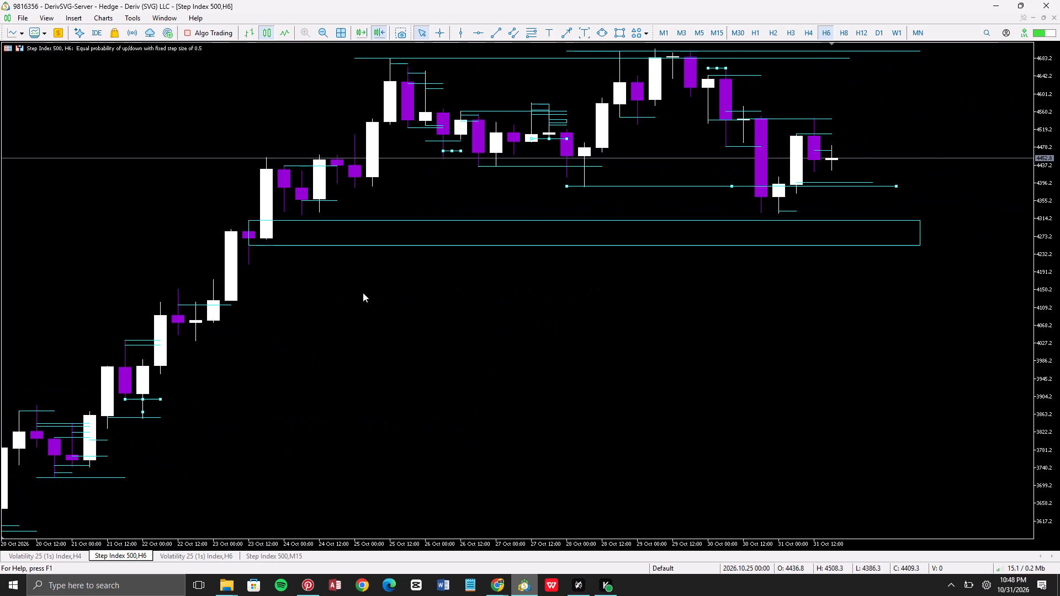
Place a vertical line on the 29 Oct 08:00 candle of the Step Index 500 H4 chart.
left_click(802, 24)
left_click(806, 29)
scroll(674, 159, "up", 3, "ctrl")
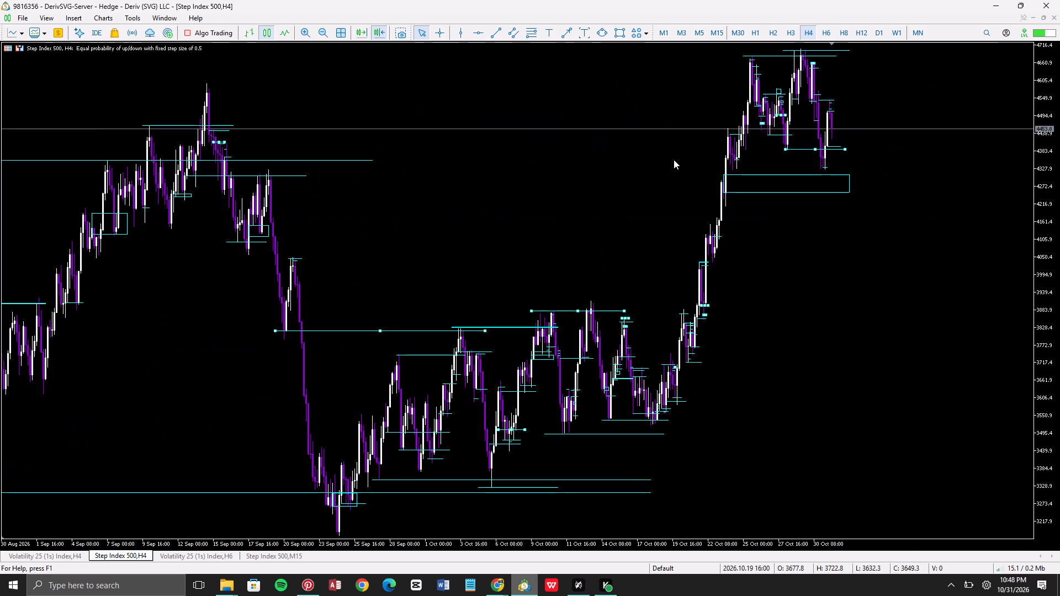
scroll(674, 159, "down", 5, "ctrl")
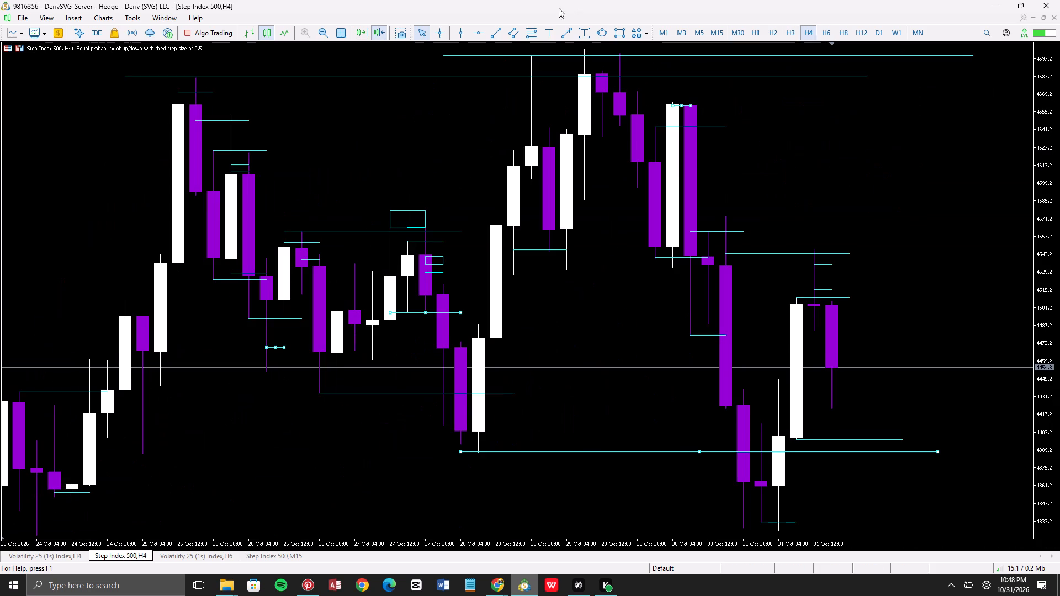
left_click(458, 41)
left_click(463, 28)
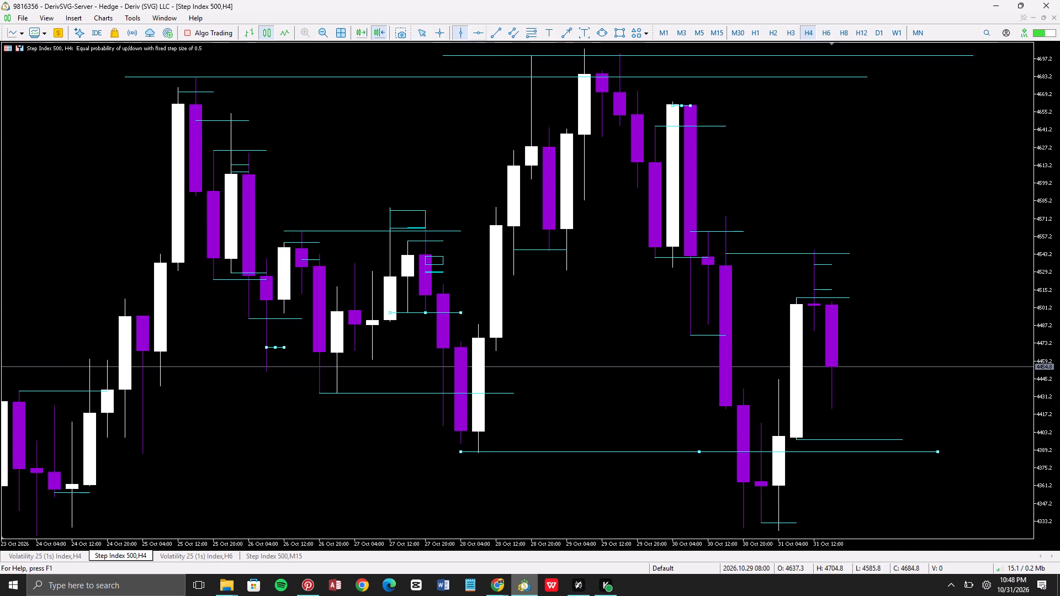
left_click(588, 118)
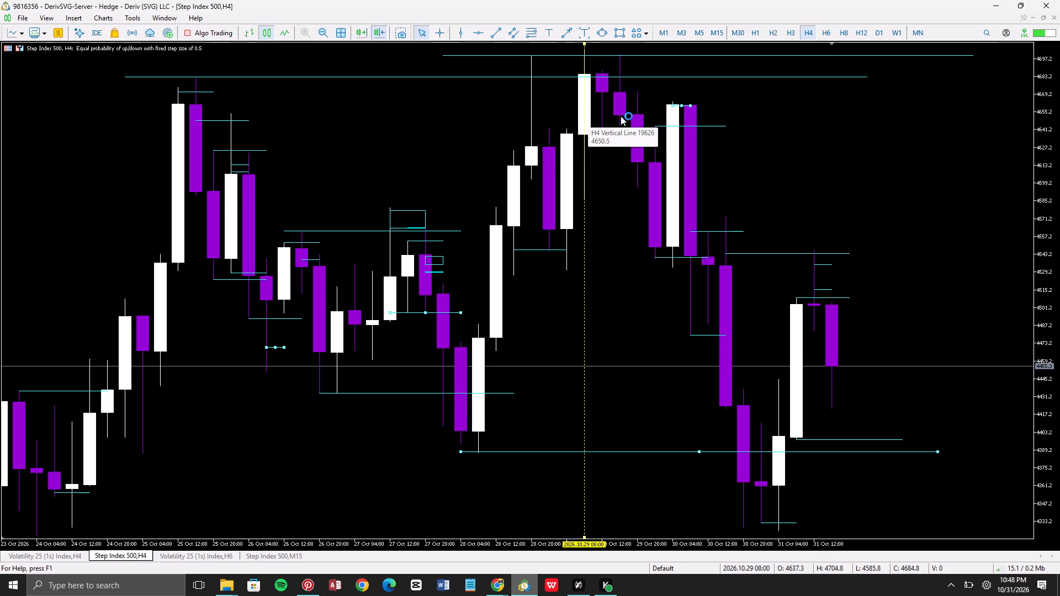
On the H1 timeframe, draw a flat six-candle rectangle at about 4587 from 29 Oct 06:00 to 12:00, crossing the vertical line.
left_click(752, 36)
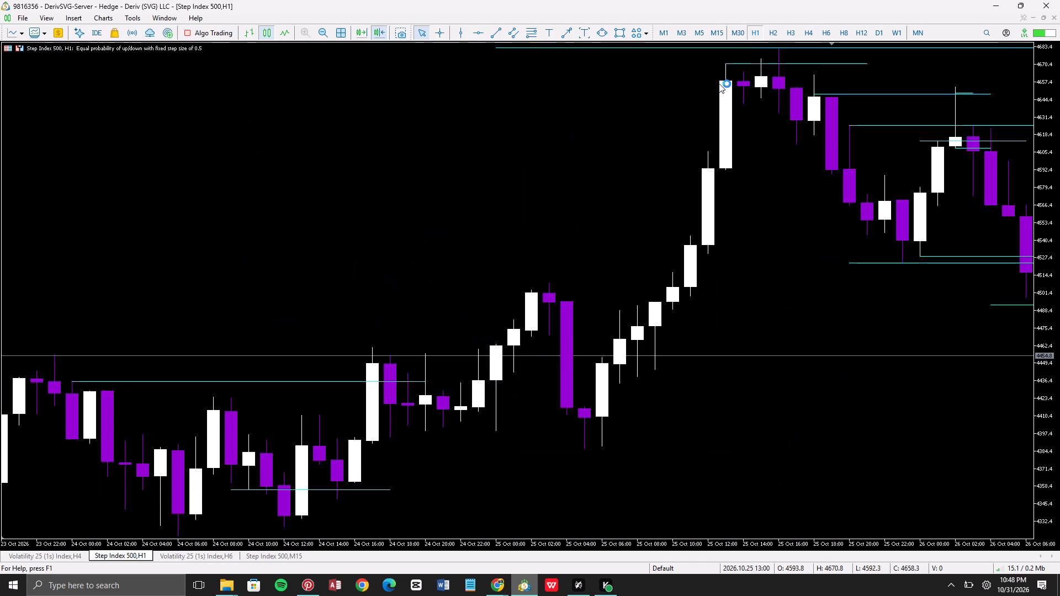
scroll(719, 79, "up", 2, "ctrl")
scroll(754, 144, "down", 2, "ctrl")
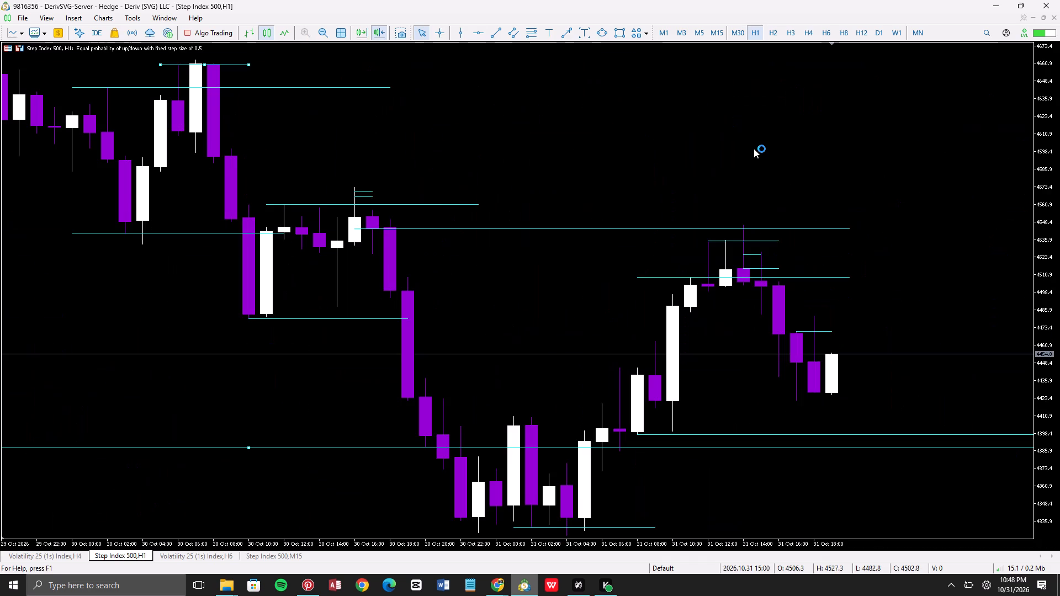
left_click_drag(551, 166, 811, 209)
left_click_drag(661, 207, 907, 205)
left_click_drag(755, 219, 910, 268)
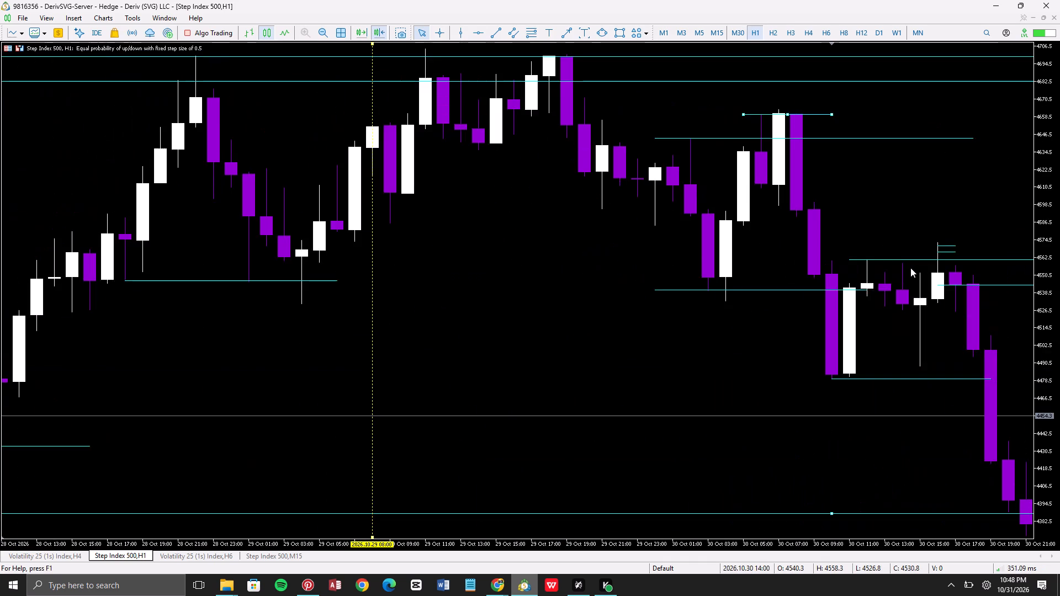
left_click_drag(759, 265, 915, 321)
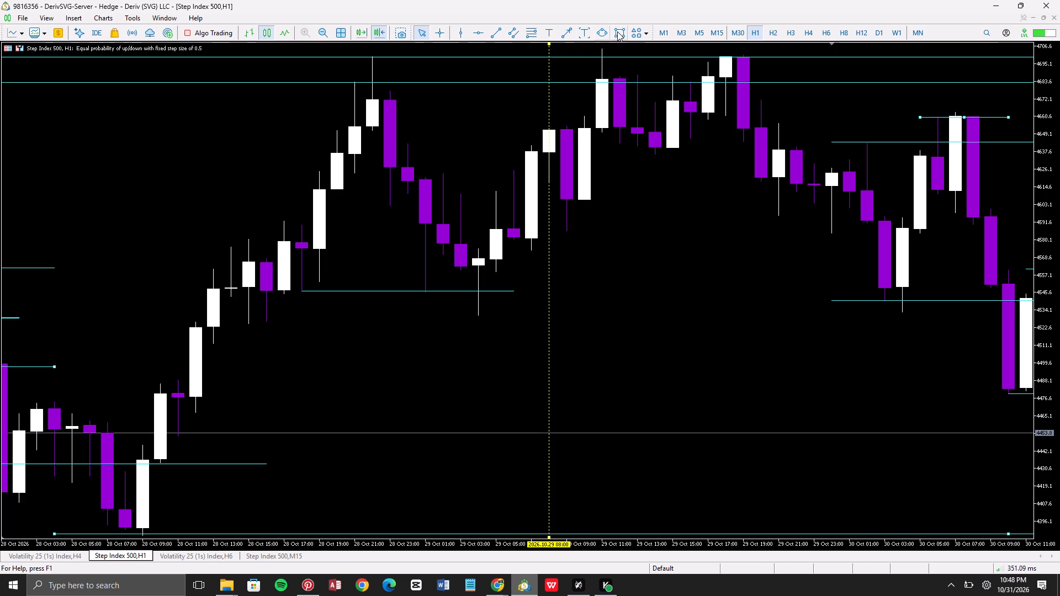
left_click_drag(617, 31, 548, 217)
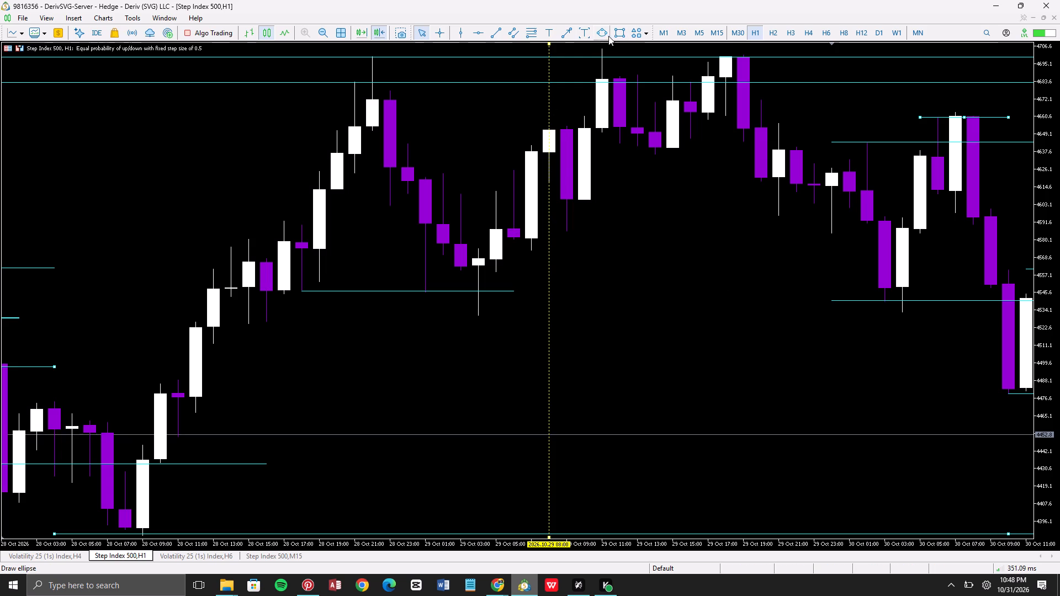
left_click(608, 36)
left_click(618, 35)
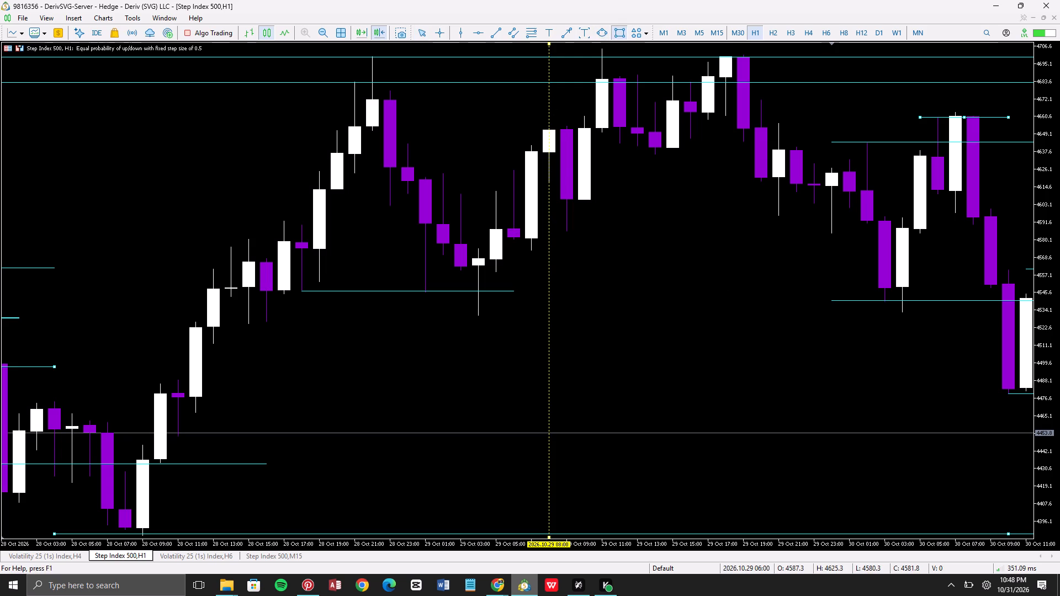
left_click_drag(506, 228, 621, 228)
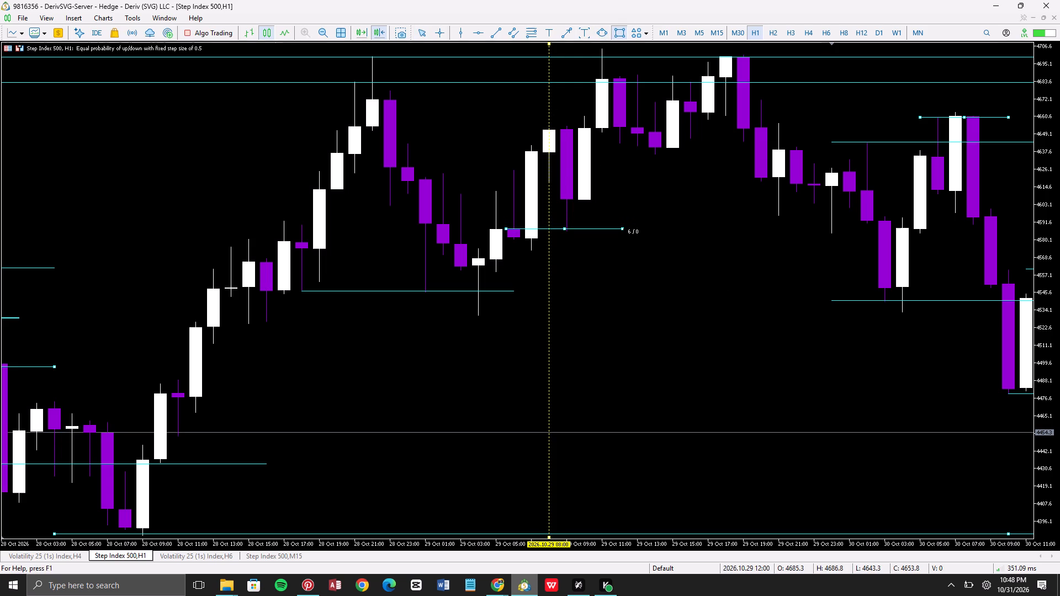
left_click_drag(621, 228, 621, 228)
double_click(621, 228)
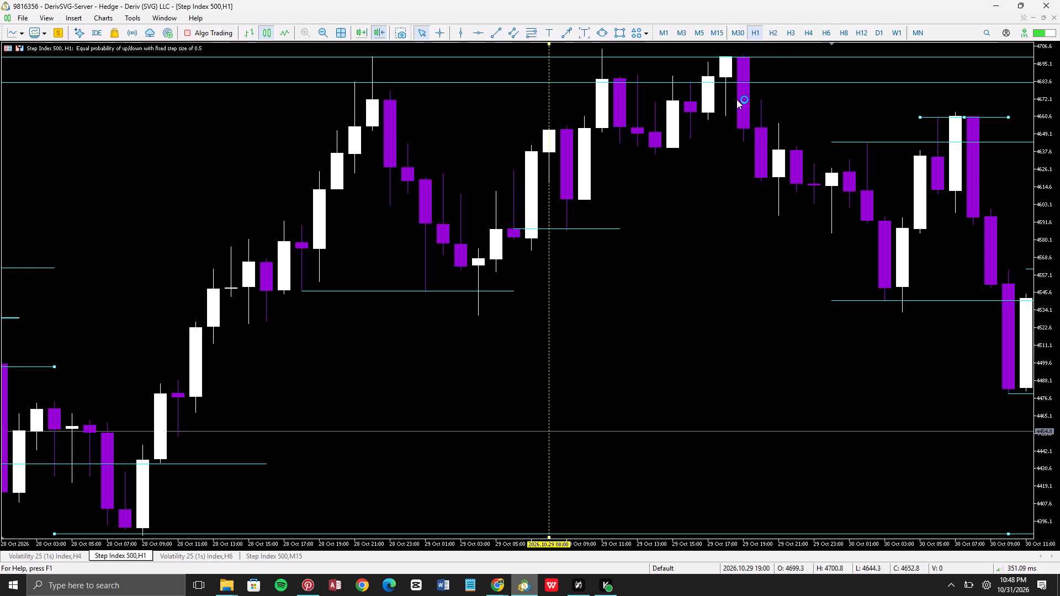
Examine the 28 to 30 Oct swings around the vertical line and the flat rectangle on the M30, M15 and M5 timeframes.
left_click(737, 35)
scroll(691, 120, "up", 1, "ctrl")
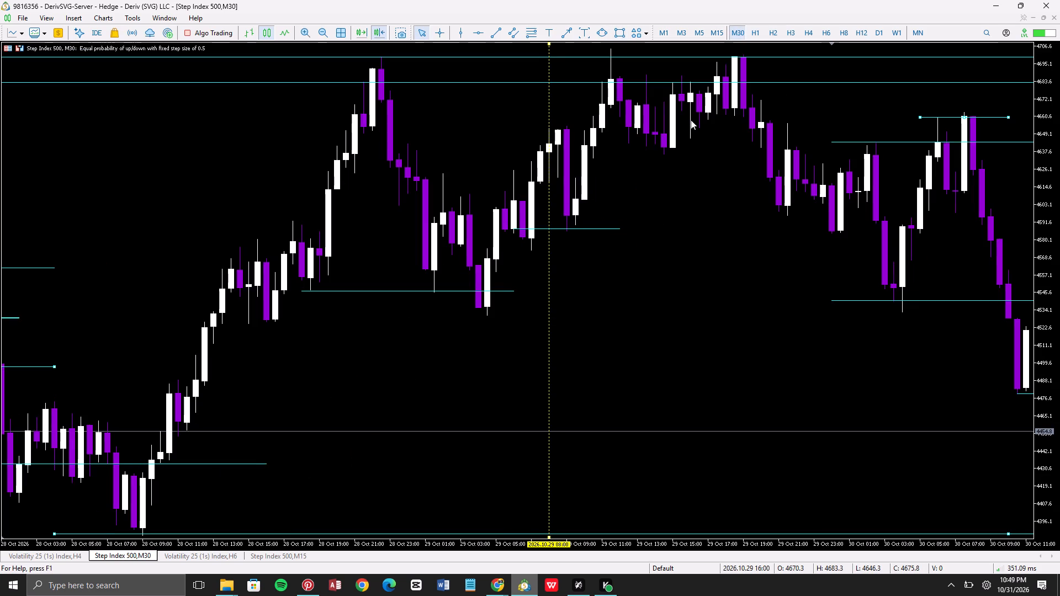
left_click(717, 33)
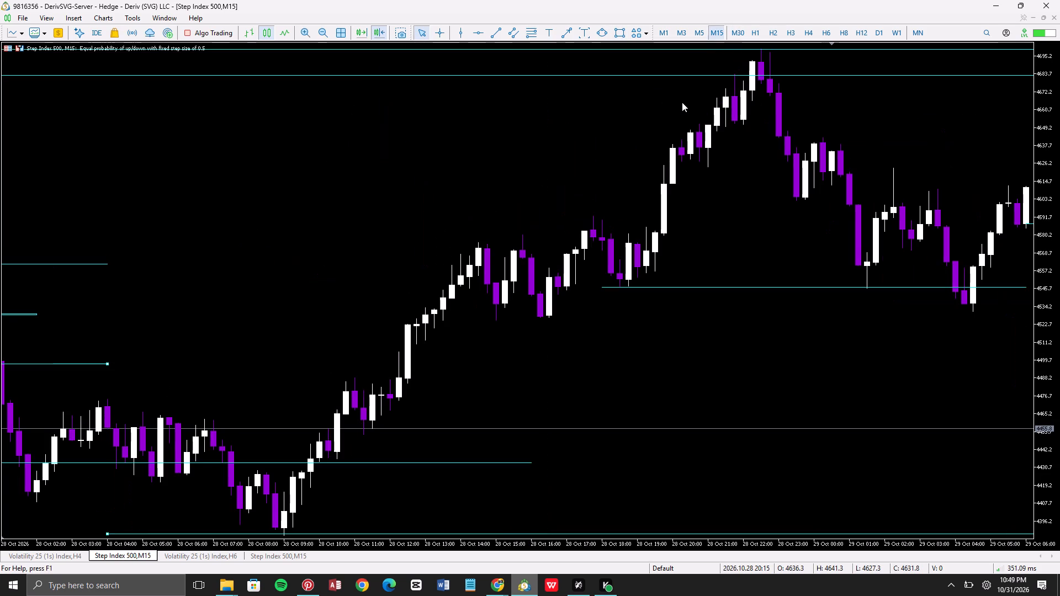
scroll(682, 102, "up", 1, "ctrl")
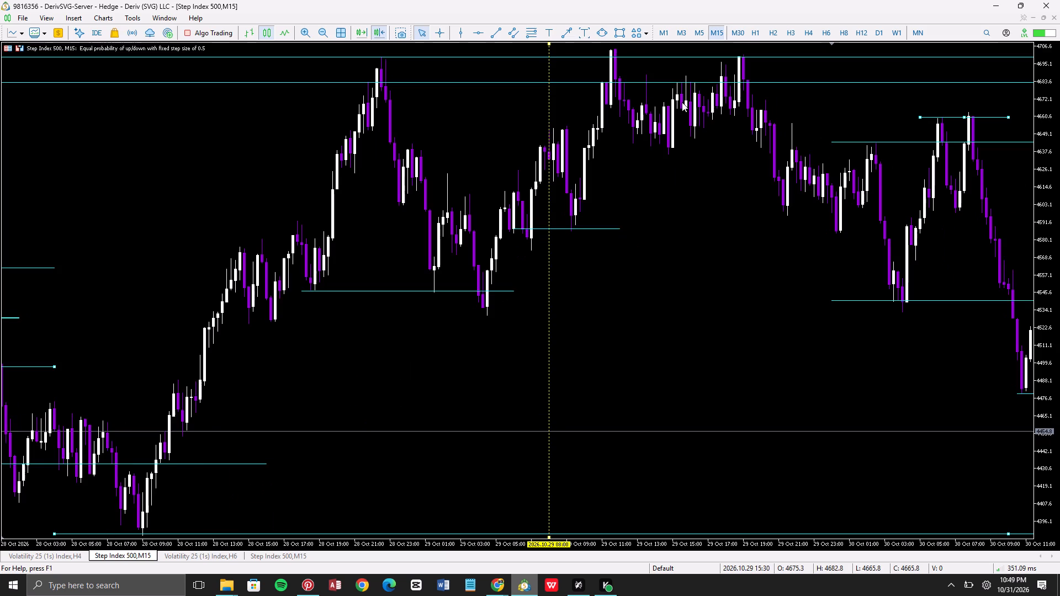
left_click(697, 23)
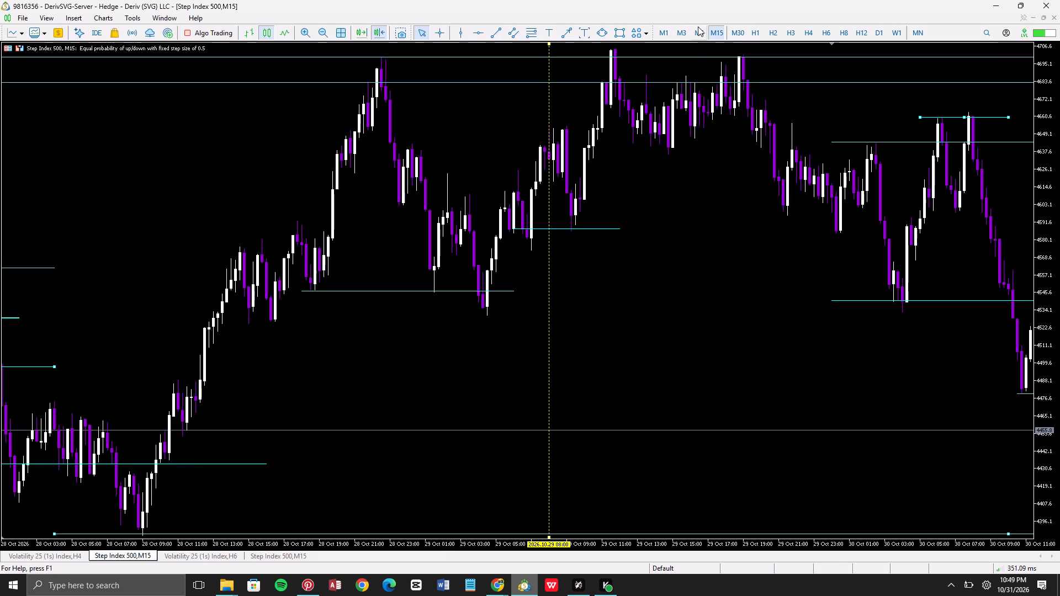
left_click(698, 26)
scroll(686, 67, "up", 1, "ctrl")
left_click_drag(735, 122, 526, 139)
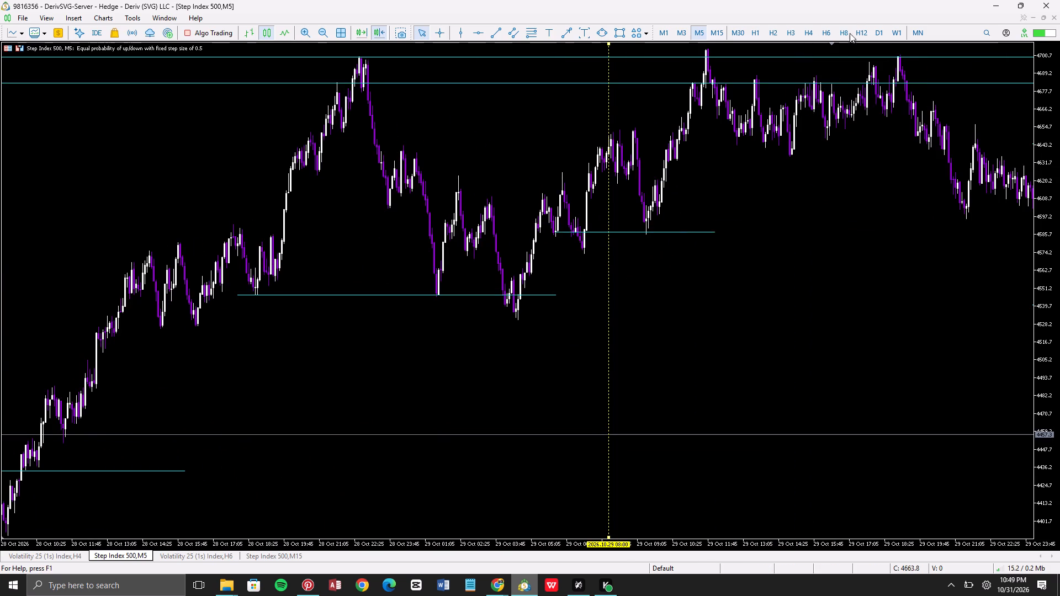
Examine the earlier October swings and marked levels, back to 2 Oct, on the H4 timeframe.
left_click(810, 26)
scroll(641, 179, "down", 2, "ctrl")
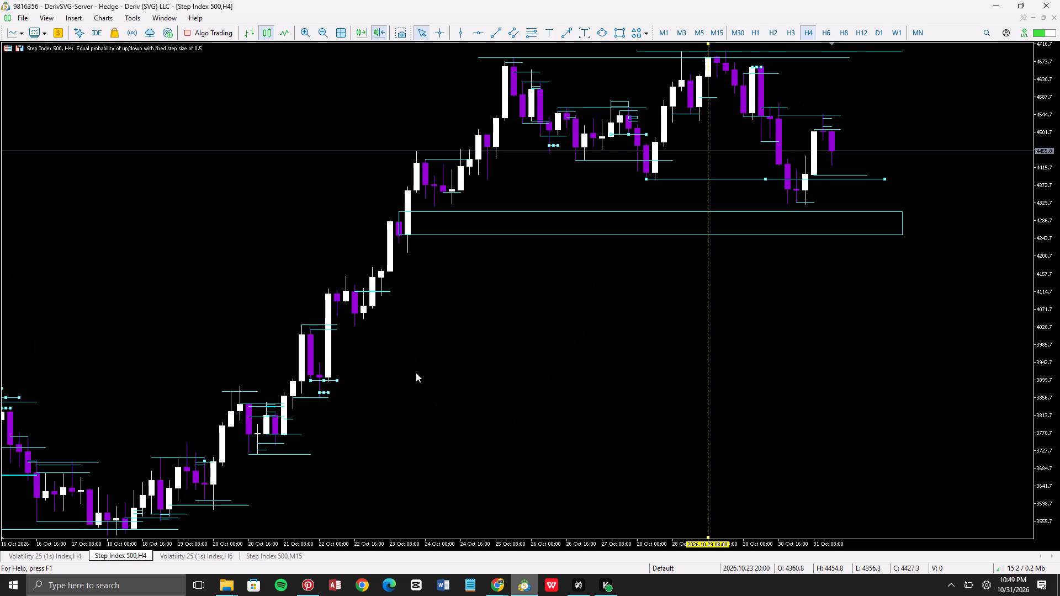
left_click_drag(416, 372, 614, 333)
left_click_drag(496, 370, 672, 289)
left_click_drag(468, 317, 649, 276)
left_click_drag(548, 297, 749, 302)
left_click_drag(656, 272, 798, 257)
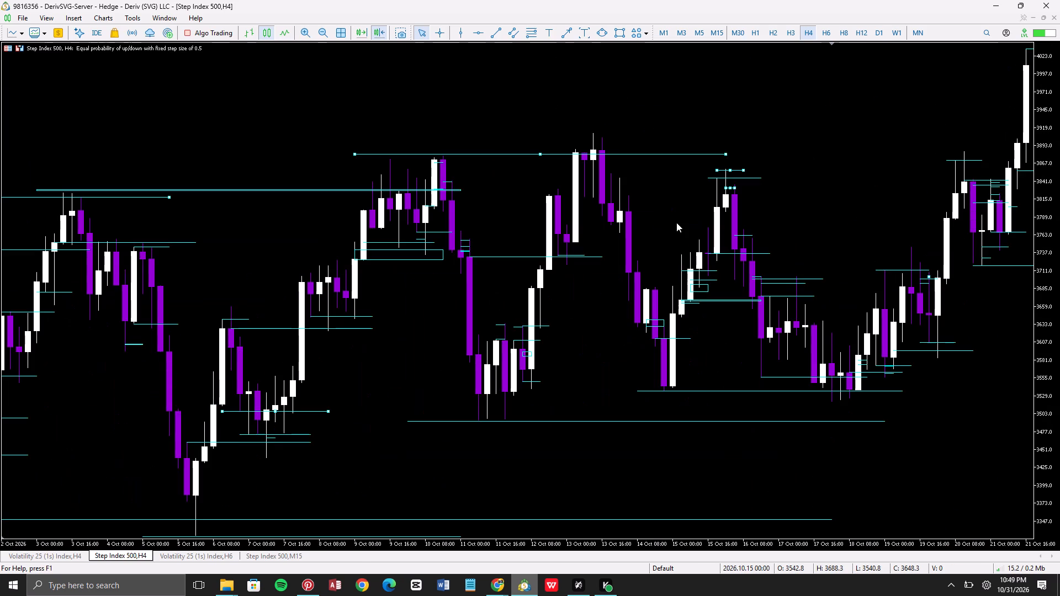
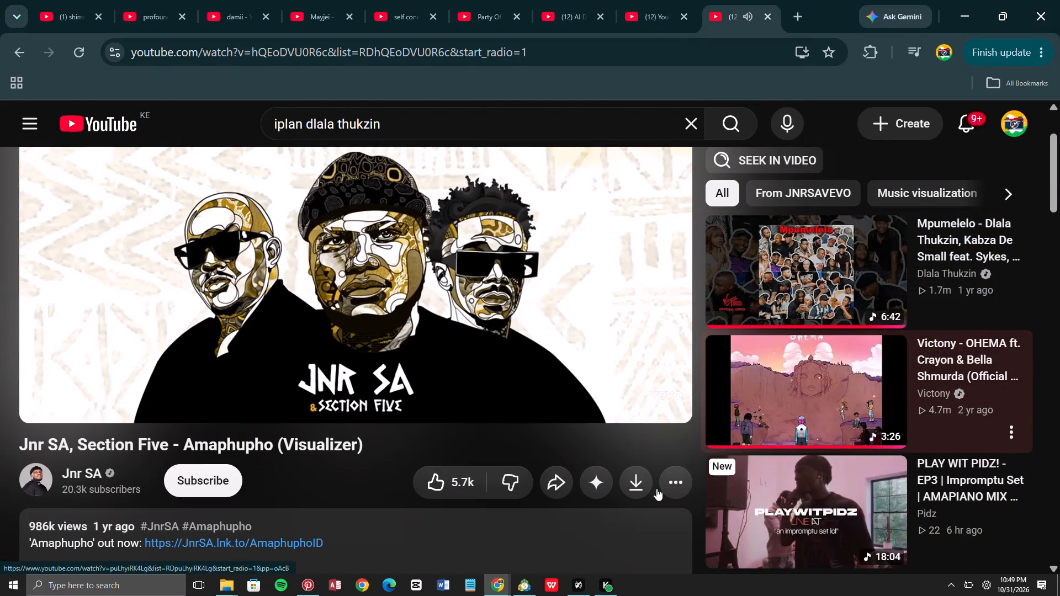
Switch to MetaTrader 5 and examine the 3 to 9 Oct swings of Step Index 500 on the H1 and M15 timeframes.
left_click(526, 589)
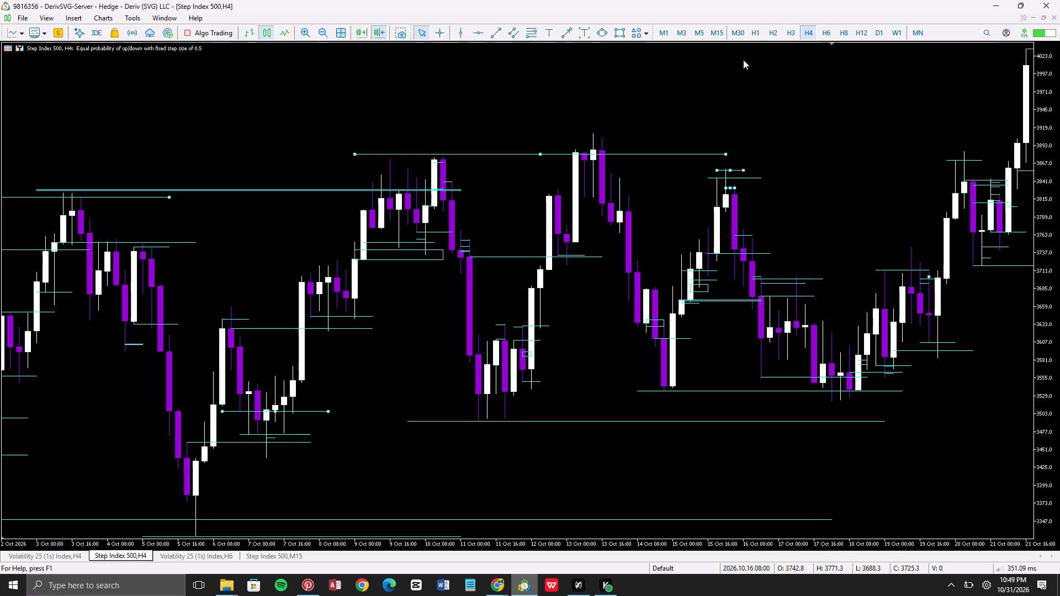
left_click(754, 36)
scroll(667, 116, "up", 2, "ctrl")
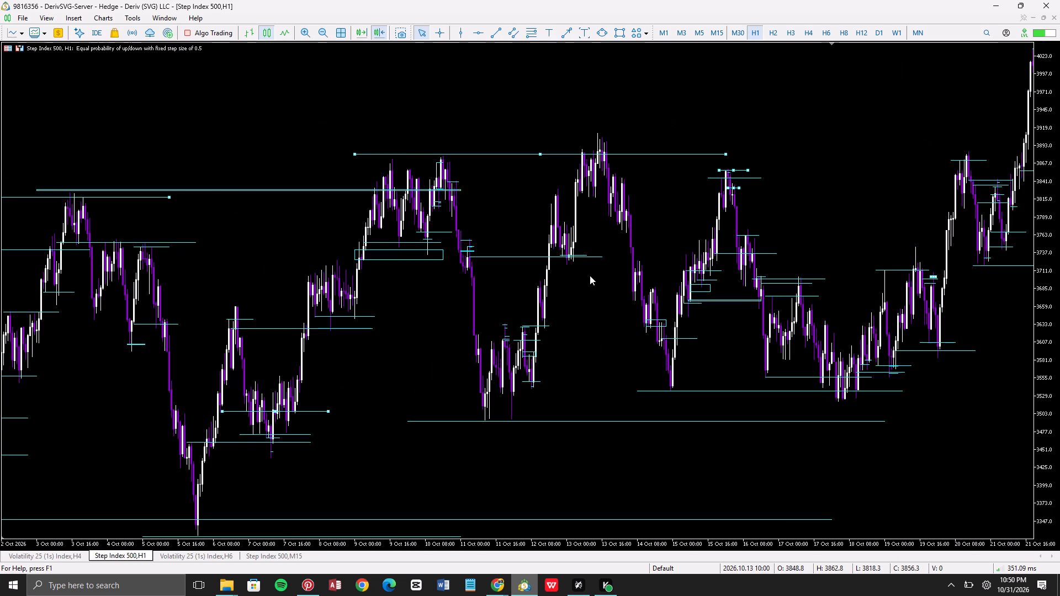
scroll(460, 277, "down", 1, "ctrl")
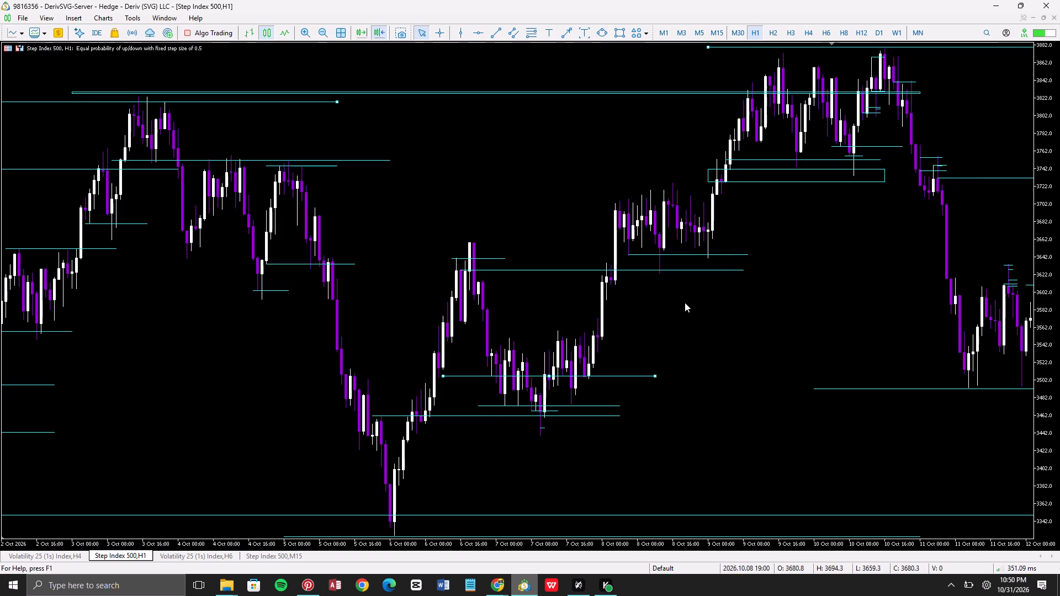
left_click(719, 36)
scroll(641, 130, "up", 1, "ctrl")
left_click_drag(748, 278, 502, 260)
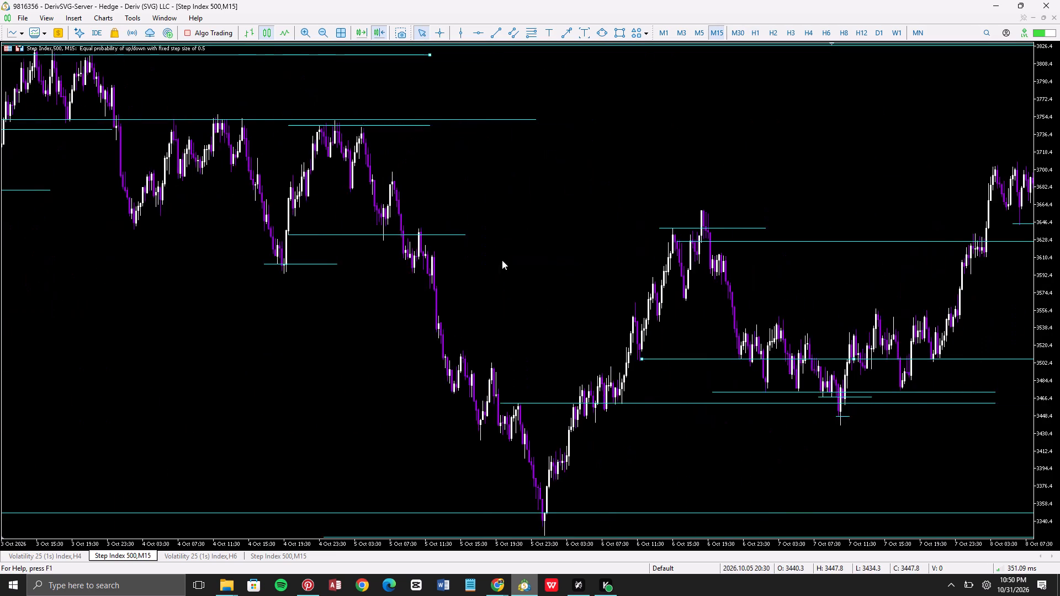
left_click_drag(626, 294, 443, 308)
left_click_drag(598, 306, 432, 306)
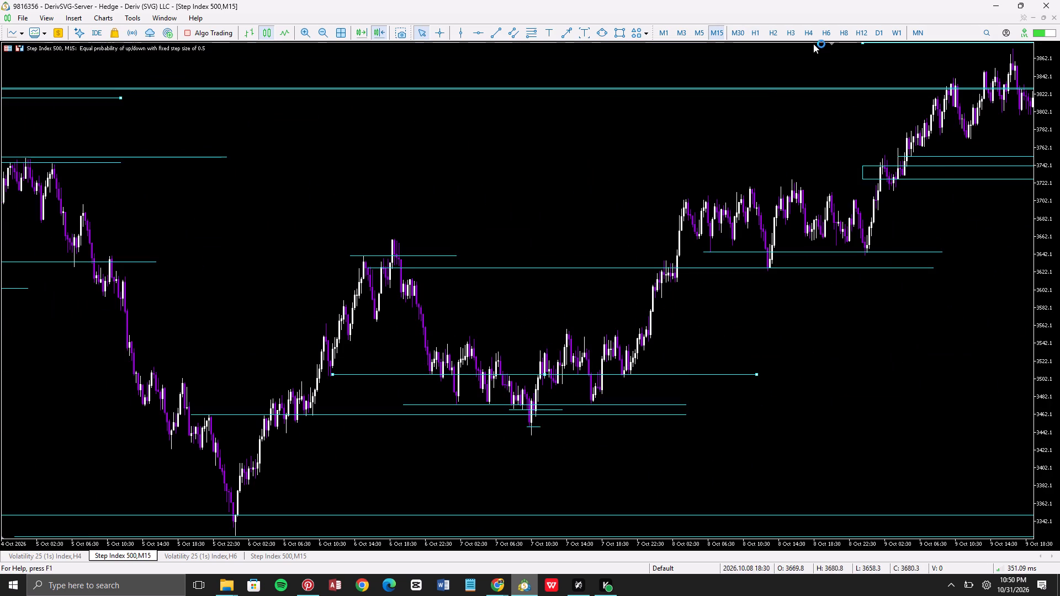
Examine the Step Index 500 swings and marked levels from 31 Oct back to 11 Oct on the H4 timeframe.
left_click(817, 31)
scroll(691, 138, "down", 2, "ctrl")
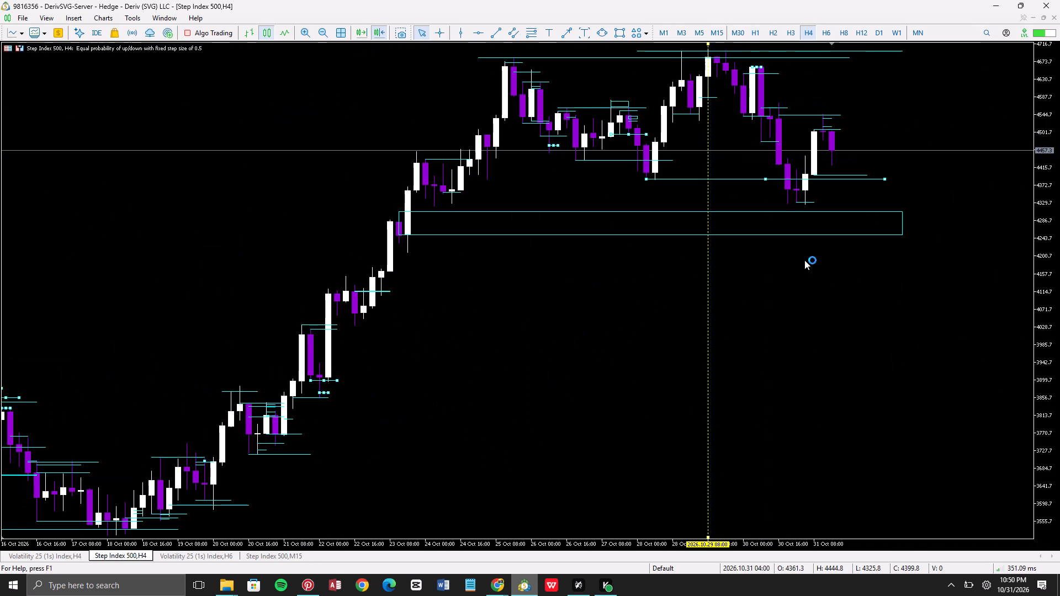
scroll(804, 256, "down", 1, "ctrl")
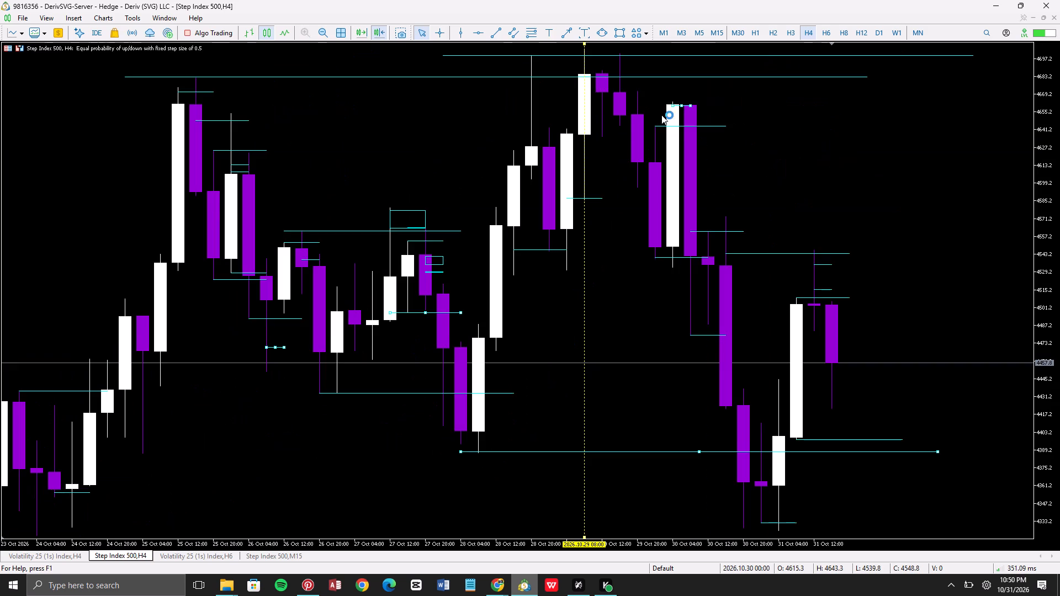
left_click_drag(661, 110, 736, 124)
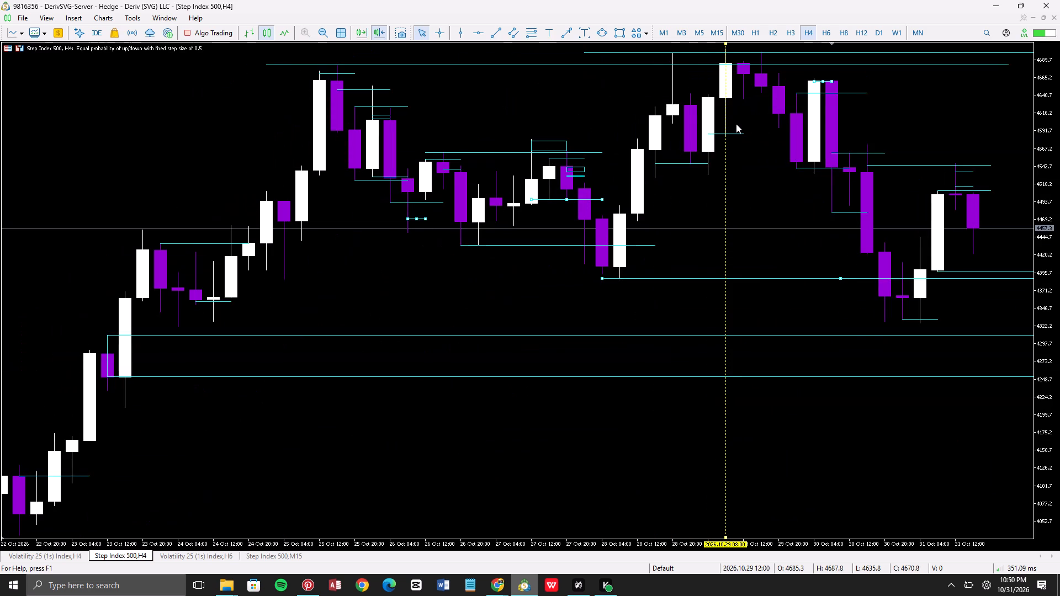
left_click_drag(608, 131, 662, 134)
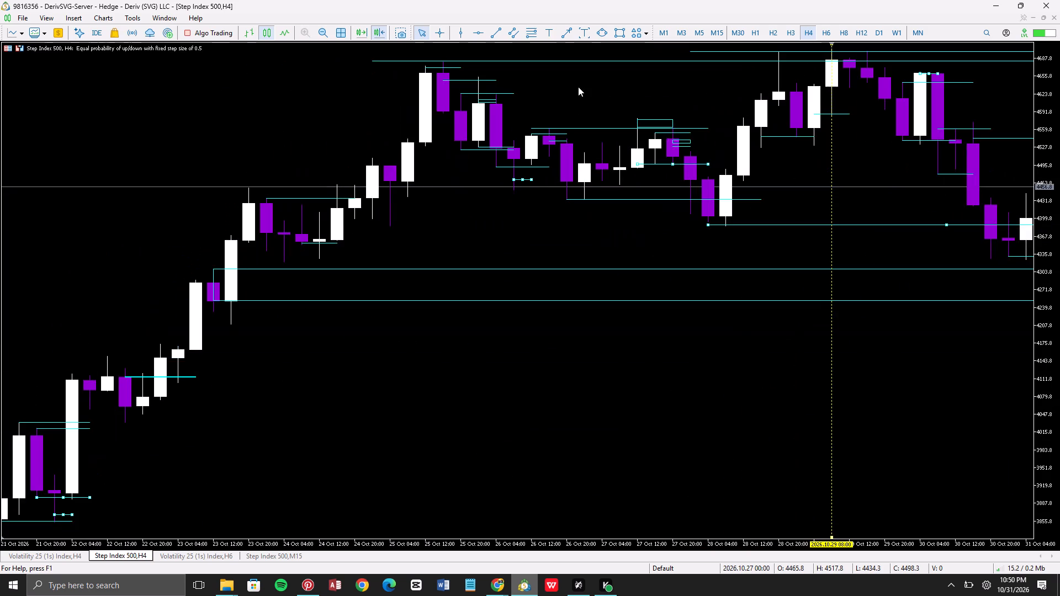
left_click_drag(578, 87, 633, 87)
scroll(553, 188, "up", 1, "ctrl")
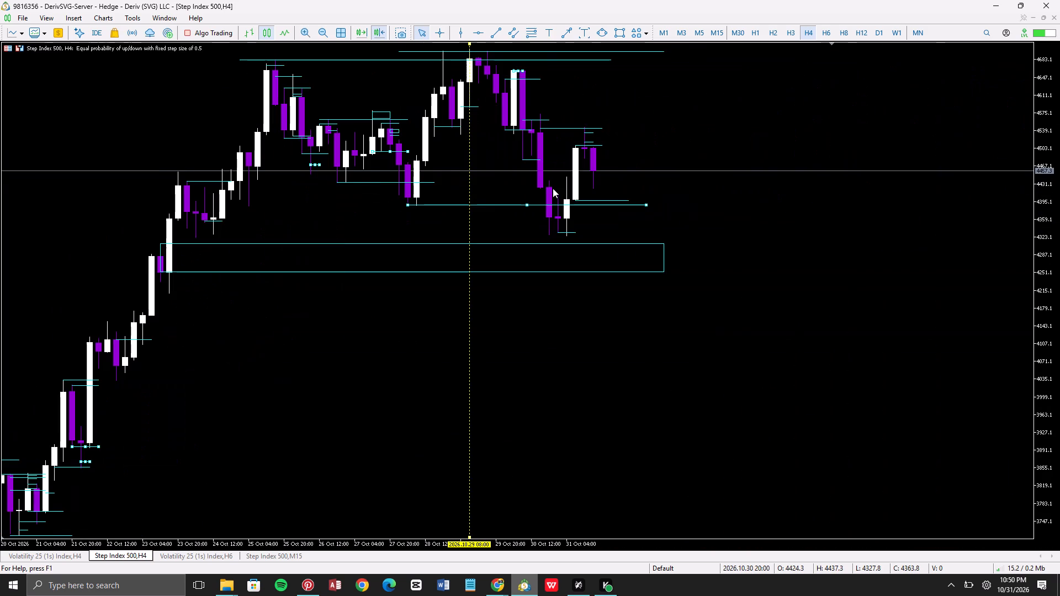
left_click_drag(306, 304, 464, 308)
left_click_drag(371, 299, 486, 302)
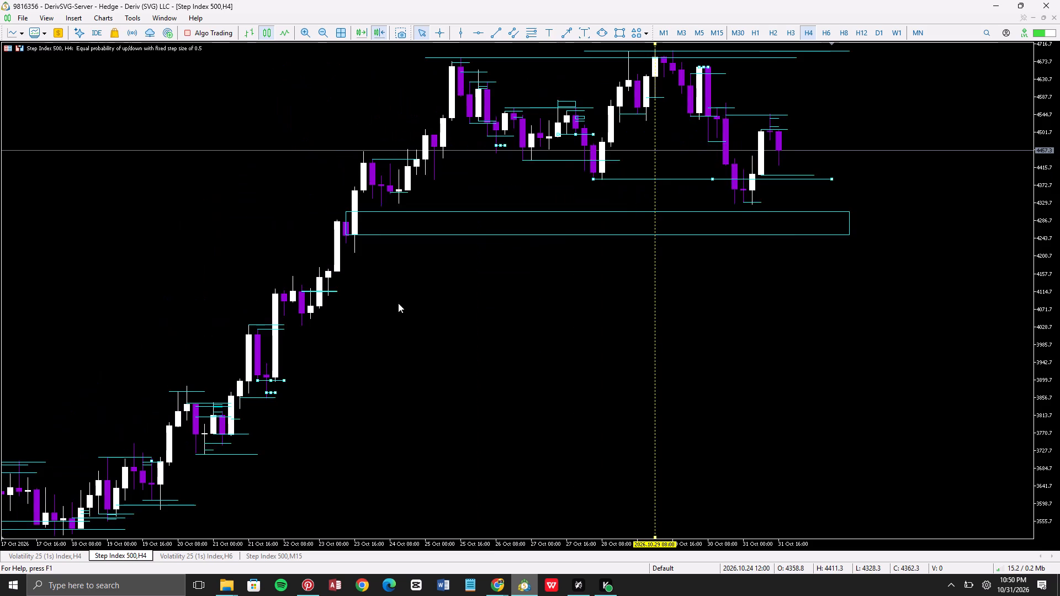
left_click_drag(398, 303, 486, 301)
left_click_drag(416, 279, 505, 290)
left_click_drag(478, 285, 543, 292)
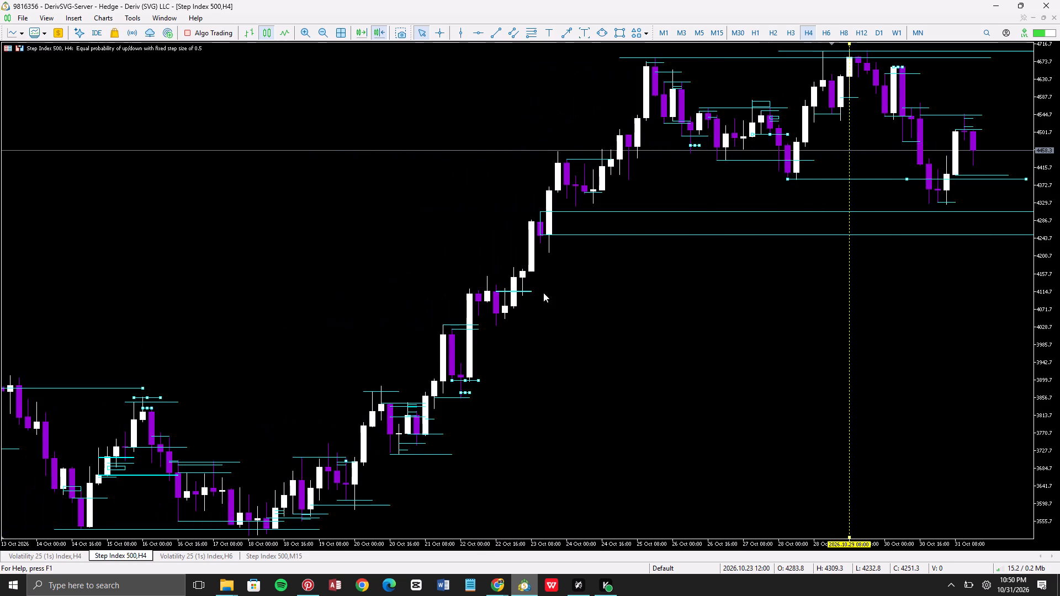
left_click_drag(550, 295, 590, 295)
left_click_drag(549, 326, 608, 322)
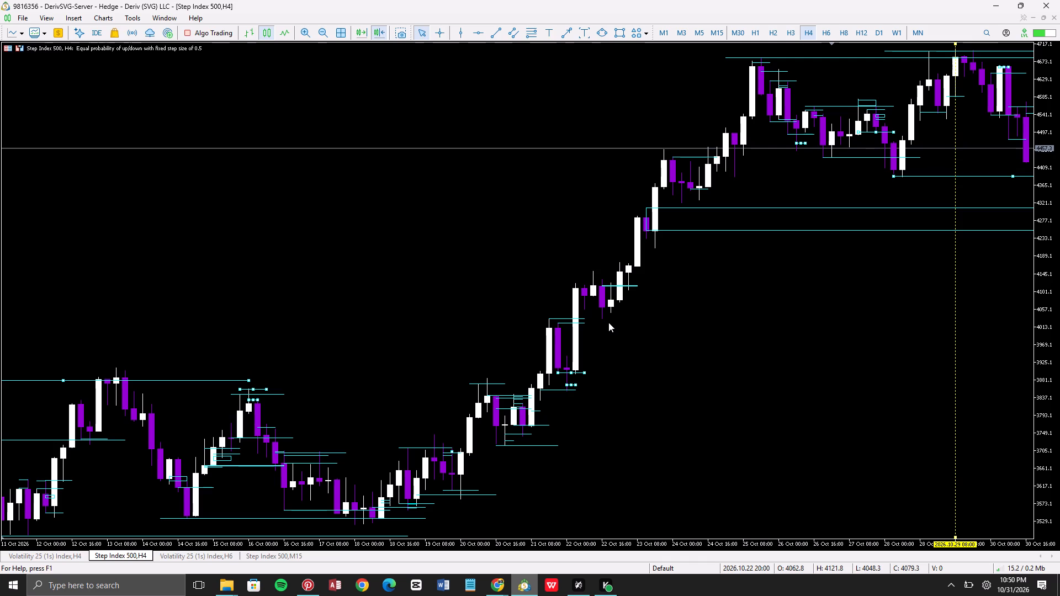
Place a vertical line on the 26 Oct 08:00 candle of the Volatility 25 (1s) Index H4 chart.
left_click(71, 556)
scroll(261, 413, "down", 2, "ctrl")
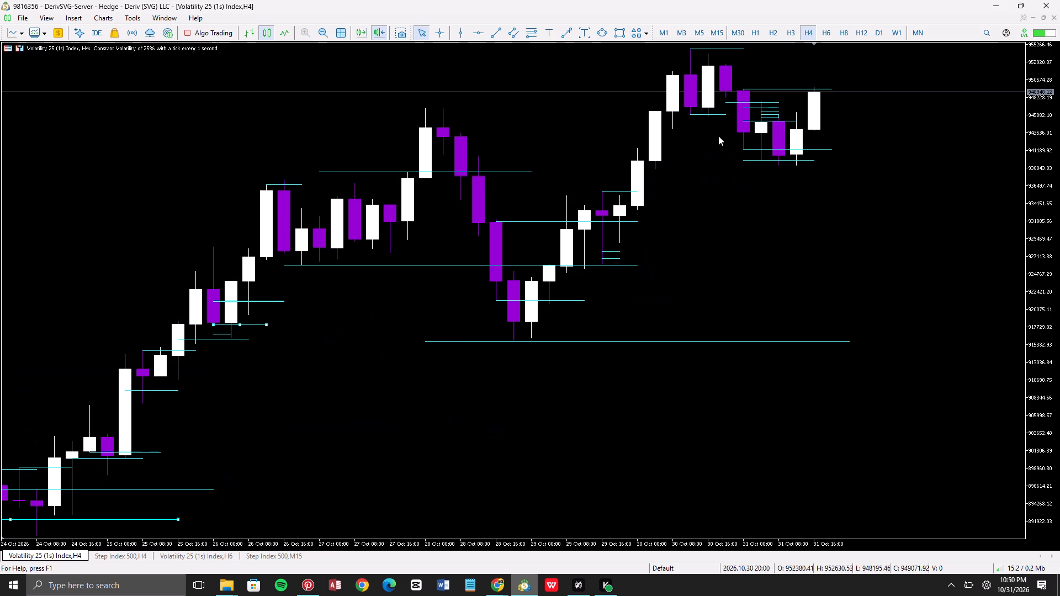
scroll(718, 136, "up", 1, "ctrl")
scroll(718, 136, "down", 1, "ctrl")
left_click(456, 38)
left_click(245, 264)
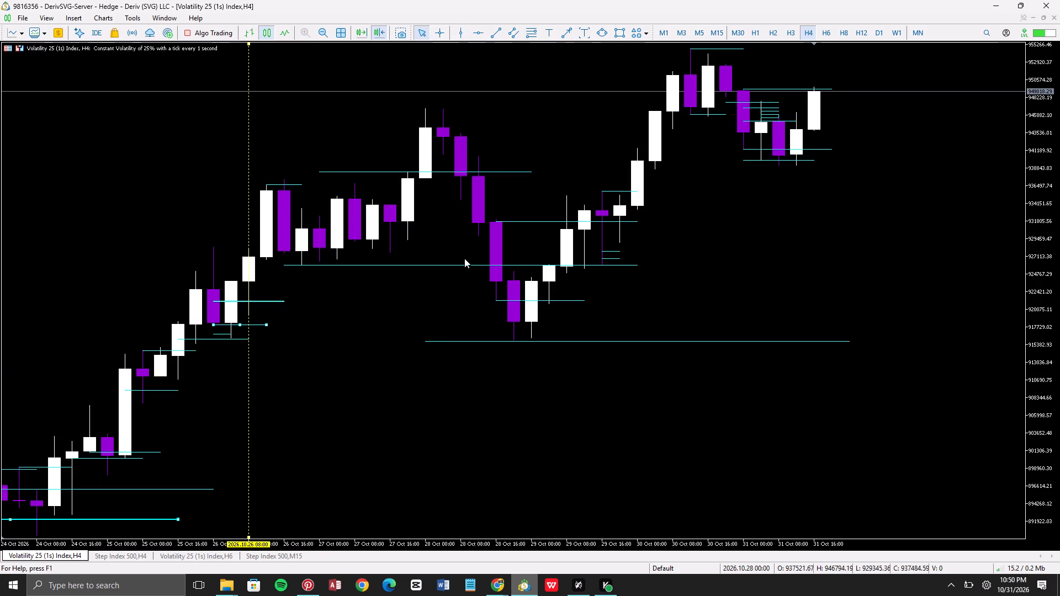
On the H1 timeframe, adjust the vertical line's position to 26 Oct 08:18.
left_click(751, 33)
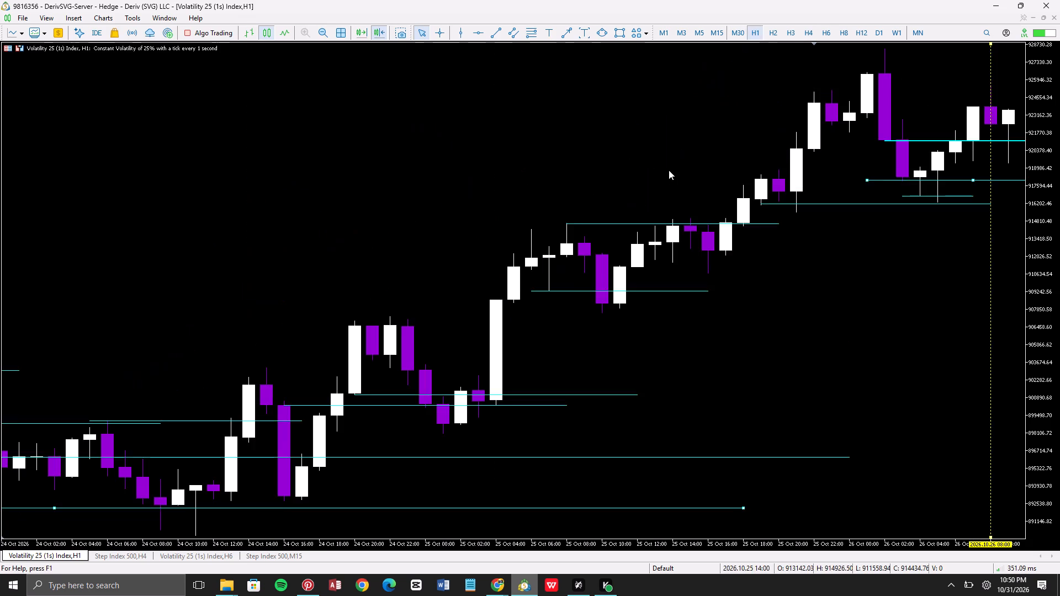
scroll(669, 170, "up", 1, "ctrl")
scroll(669, 170, "down", 2, "ctrl")
left_click_drag(791, 141, 730, 158)
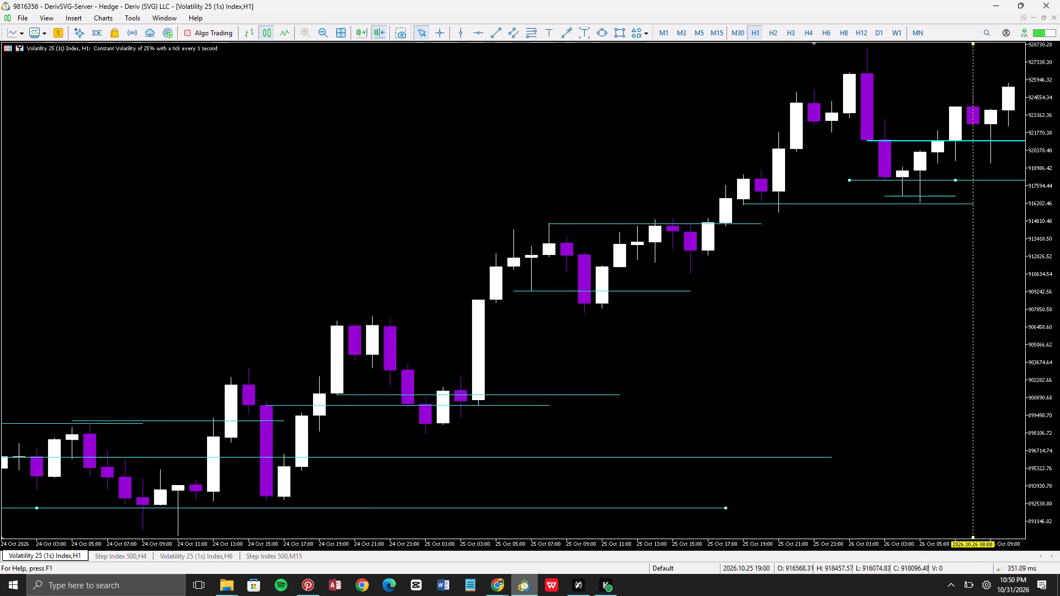
left_click_drag(730, 158, 431, 236)
left_click(671, 132)
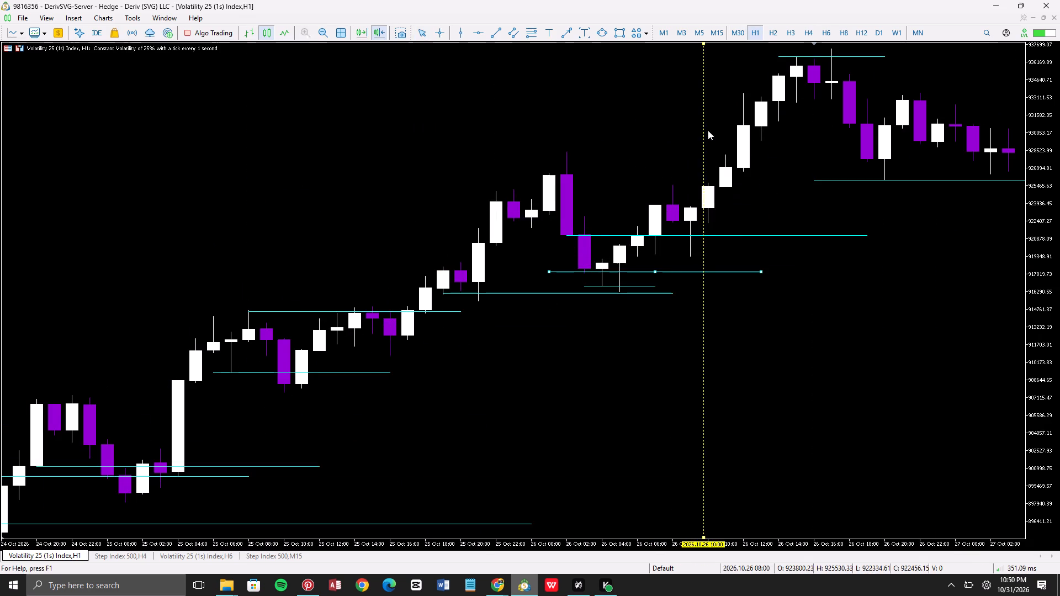
left_click_drag(727, 131, 627, 236)
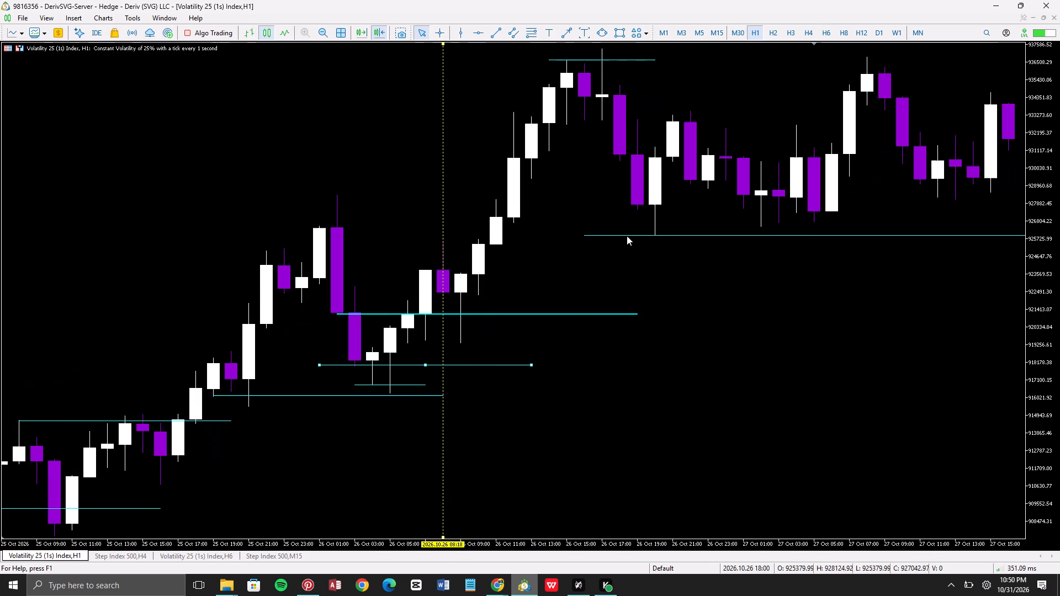
Examine the Volatility 25 (1s) Index swings and levels from 22 to 31 Oct, including around the vertical line, on M15, M5 and H4.
left_click(722, 35)
scroll(693, 76, "up", 2, "ctrl")
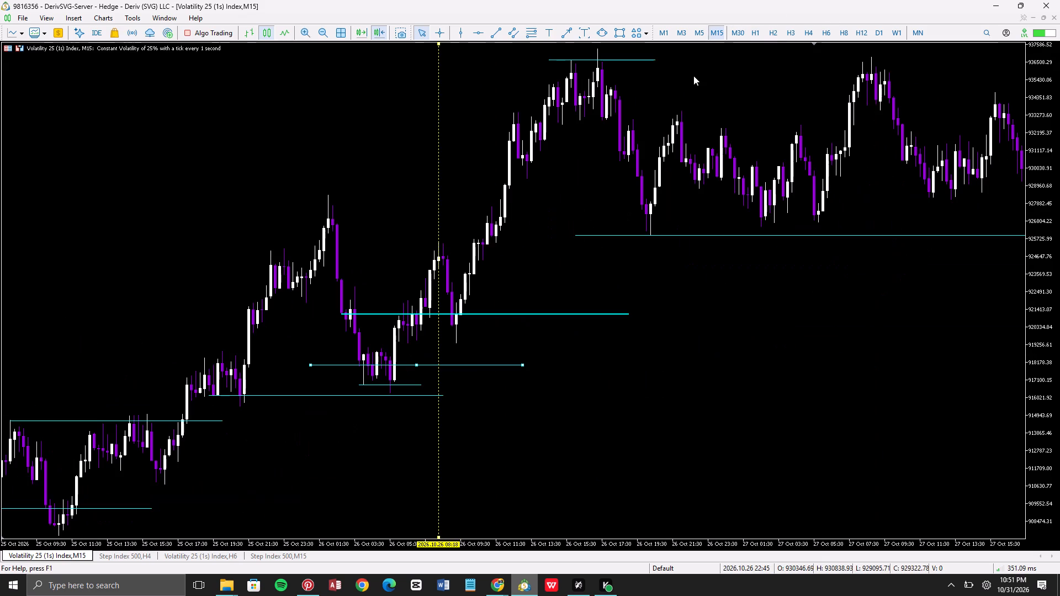
left_click(702, 35)
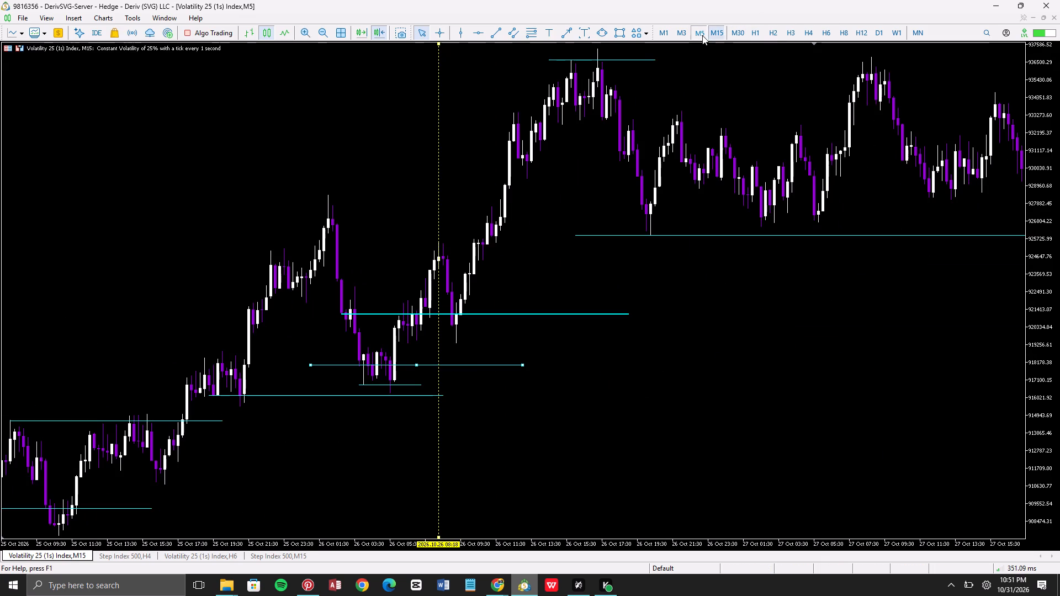
scroll(678, 108, "up", 1, "ctrl")
left_click_drag(416, 177, 748, 168)
left_click_drag(509, 188, 581, 189)
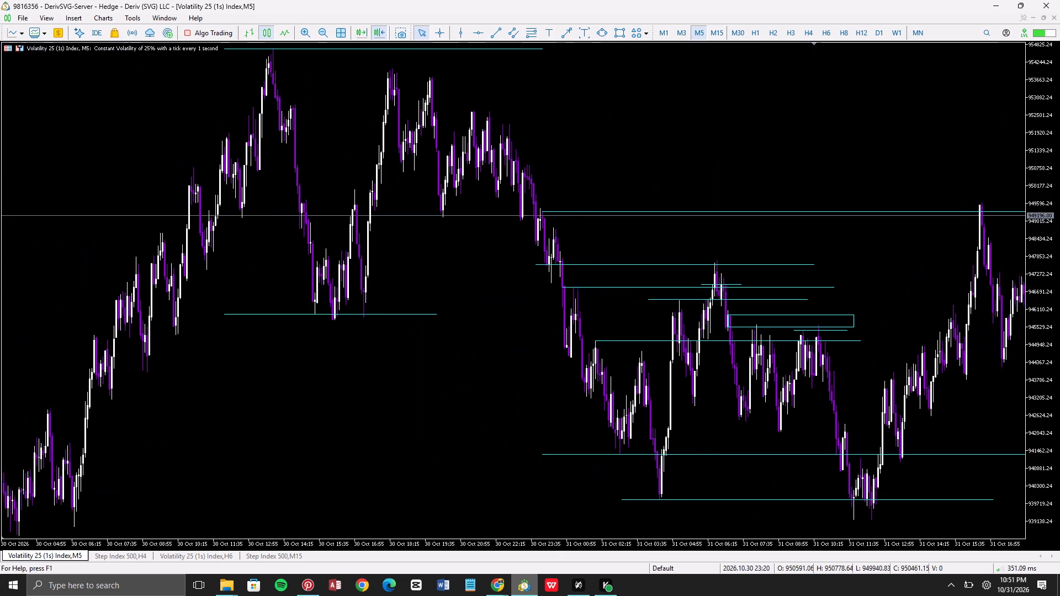
left_click_drag(581, 189, 740, 204)
left_click_drag(505, 210, 768, 217)
left_click_drag(506, 219, 797, 206)
scroll(535, 221, "up", 2, "ctrl")
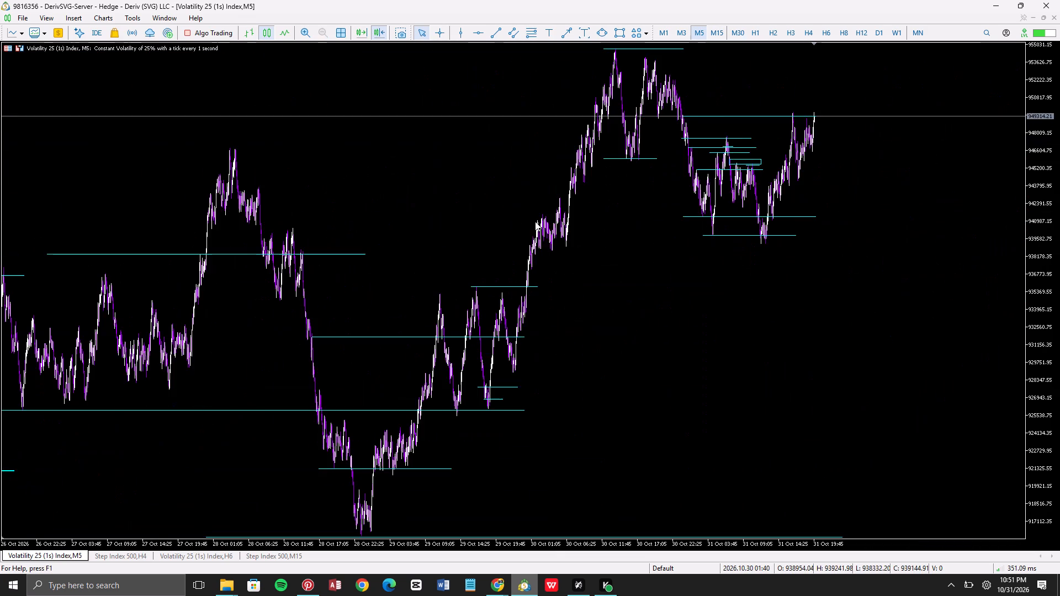
left_click_drag(258, 252, 697, 253)
left_click_drag(360, 274, 548, 268)
scroll(548, 268, "down", 1, "ctrl")
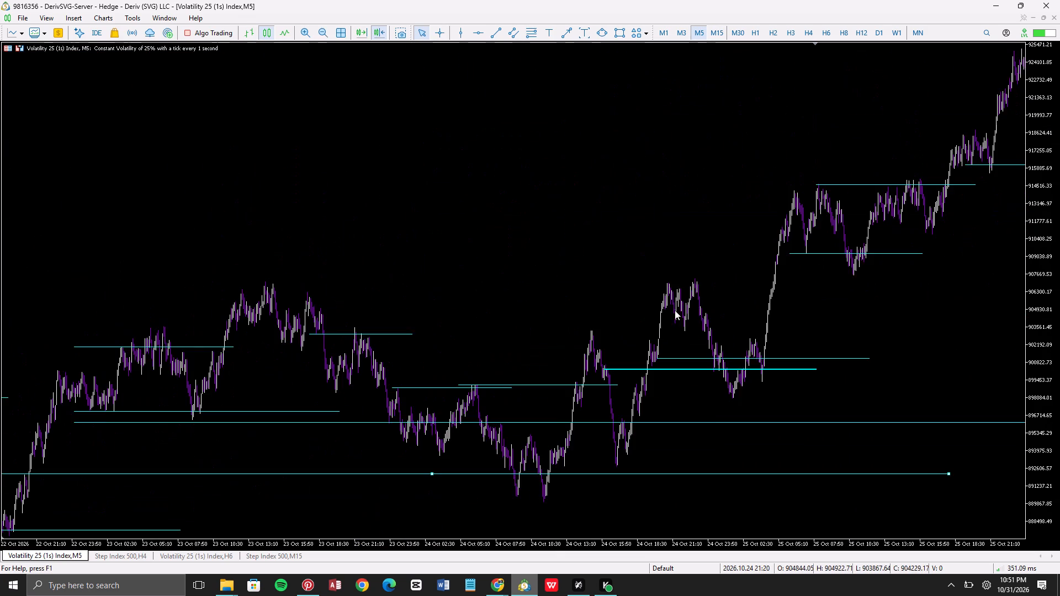
left_click_drag(675, 310, 260, 308)
left_click_drag(410, 305, 88, 327)
left_click_drag(653, 326, 432, 288)
scroll(432, 288, "down", 3, "ctrl")
left_click_drag(501, 310, 114, 307)
left_click_drag(306, 309, 0, 258)
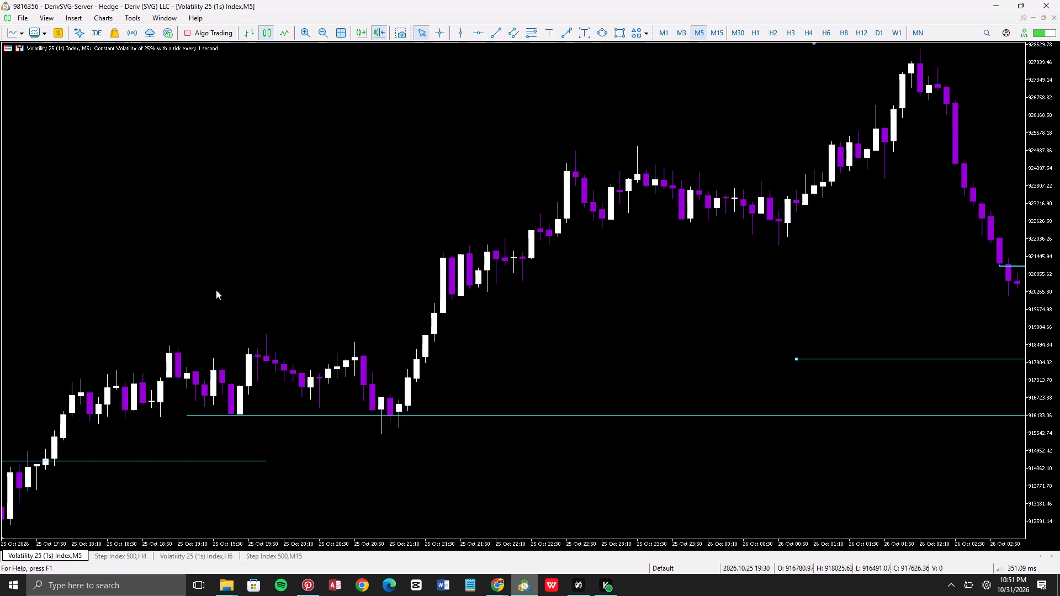
left_click_drag(216, 290, 0, 290)
left_click_drag(268, 294, 0, 264)
left_click_drag(262, 273, 0, 222)
scroll(0, 222, "up", 1, "ctrl")
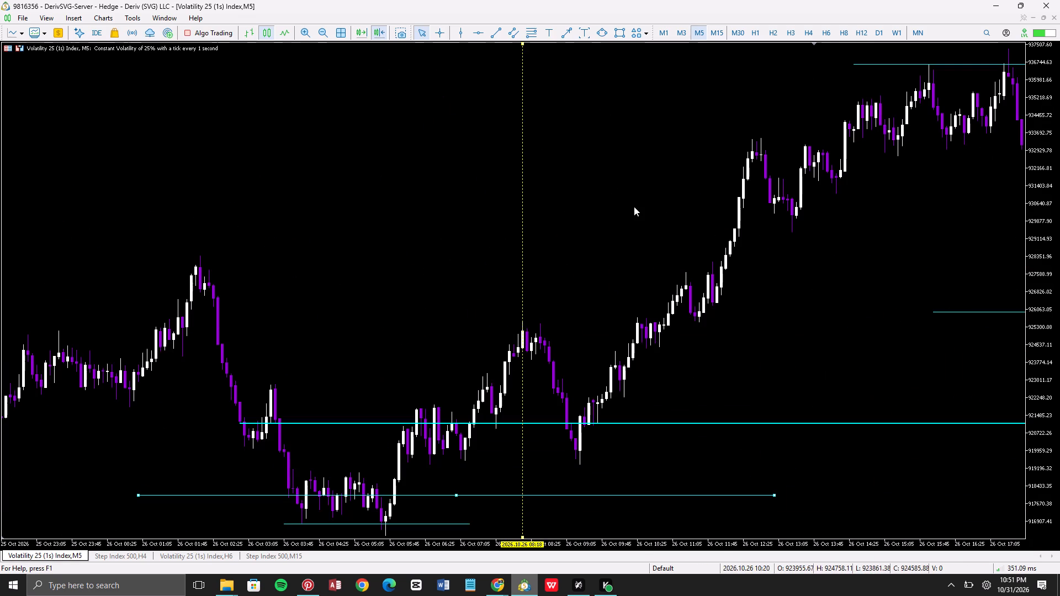
left_click(808, 35)
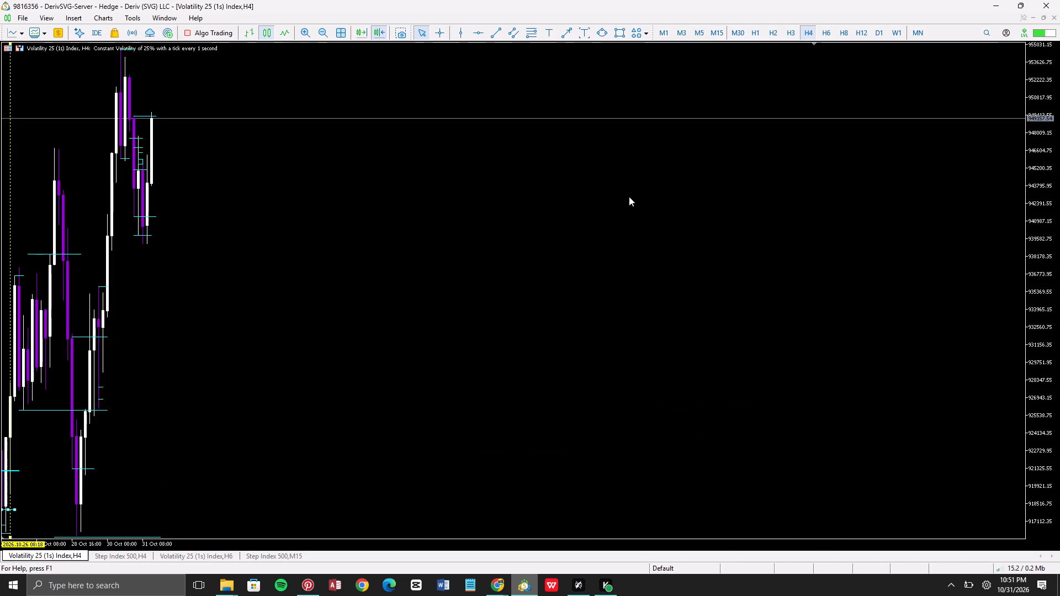
scroll(629, 196, "down", 3, "ctrl")
scroll(729, 189, "down", 3, "ctrl")
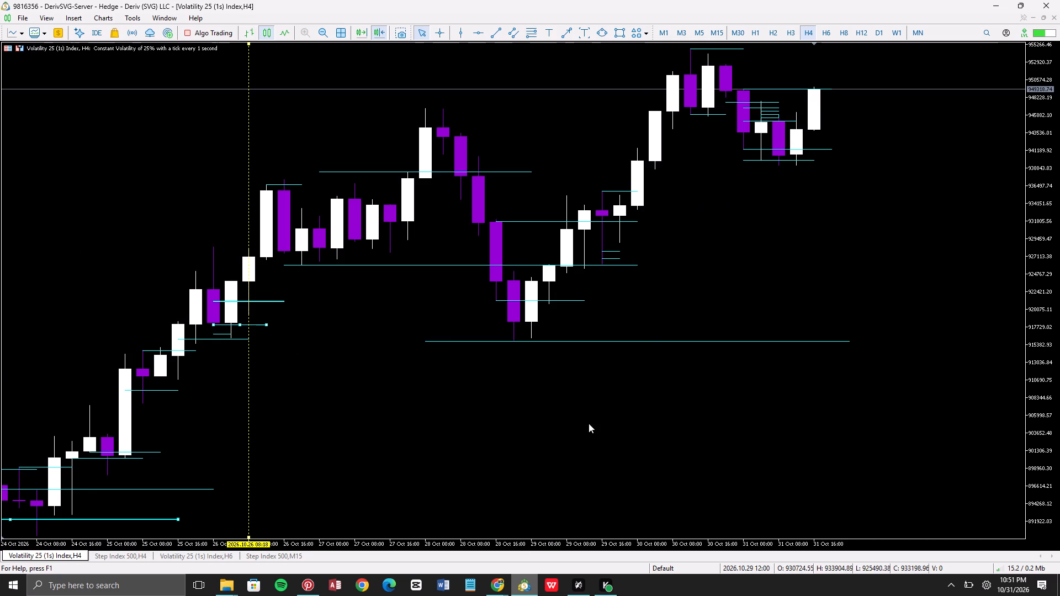
Switch to the YouTube window in Chrome and toggle playback of the Victony - OHEMA video.
left_click(493, 580)
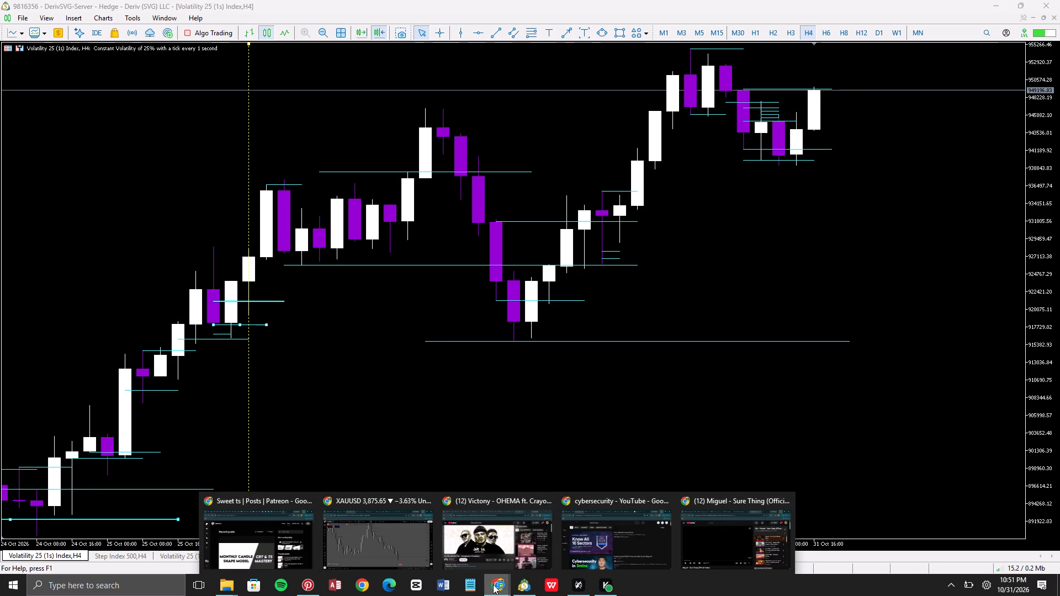
left_click(473, 556)
key("space")
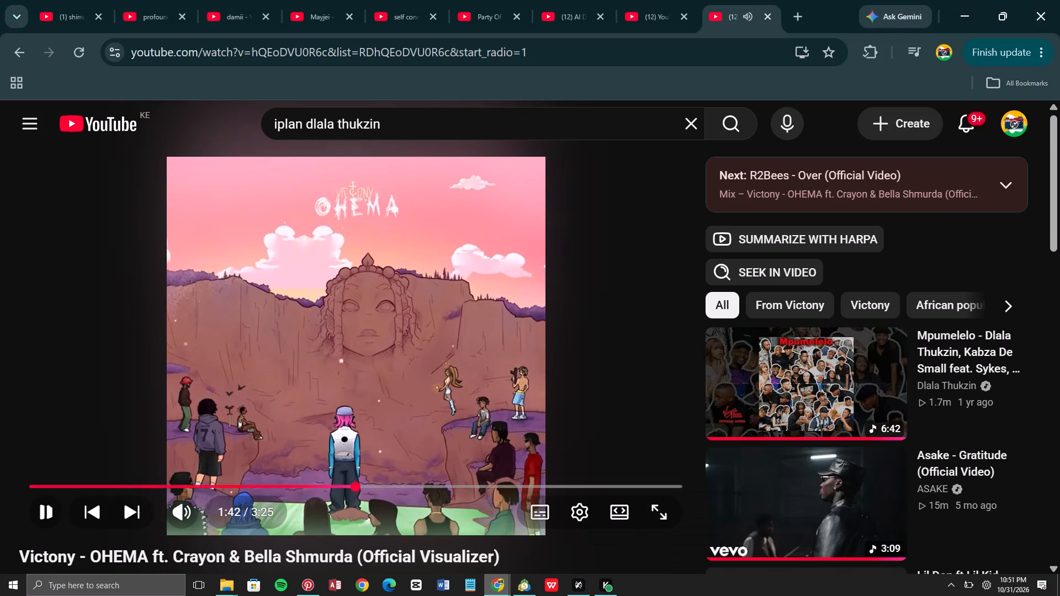